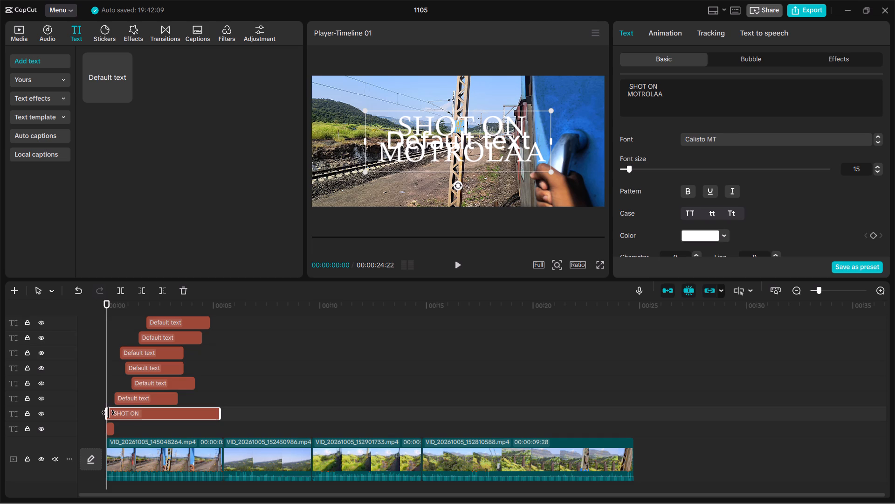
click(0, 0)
Shorten the Default text clip on the first text track above the video so it ends at about 00:00:00:08.
click(111, 429)
ctrl+scroll(111, 429, up, 12)
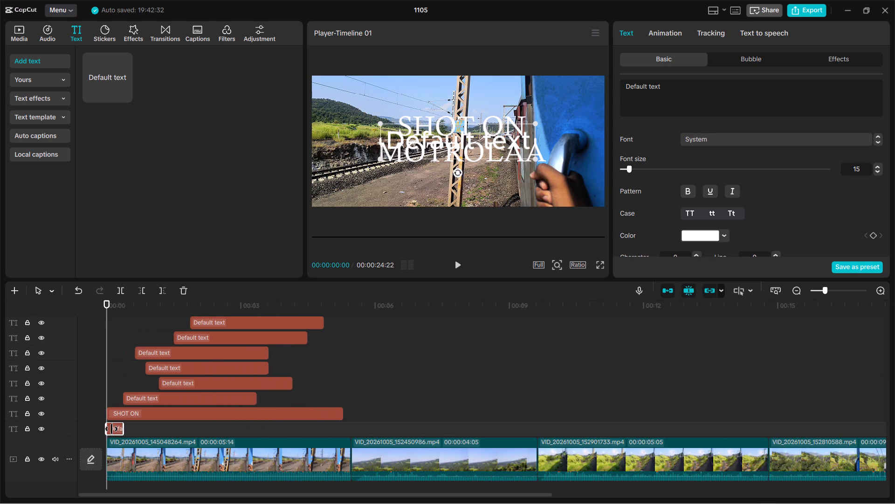
ctrl+scroll(128, 422, up, 13)
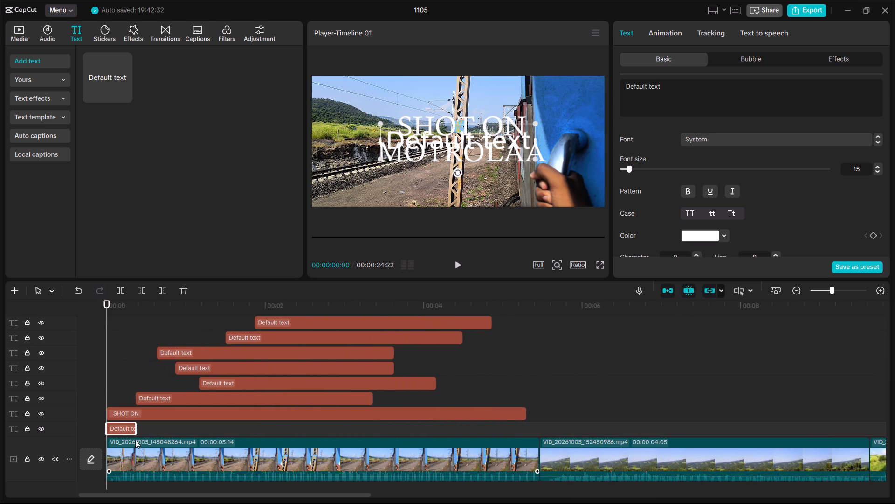
drag(136, 432, 123, 430)
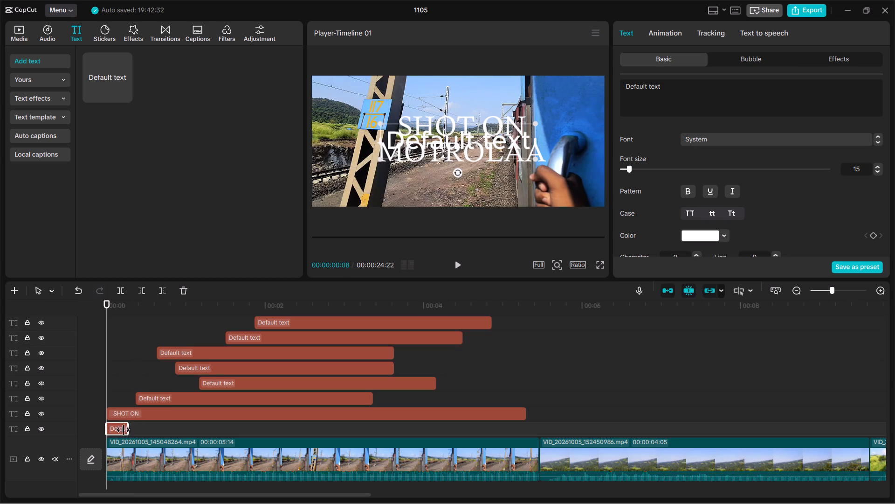
drag(123, 430, 124, 430)
Trim the SHOT ON clip to start where the first text clip ends and last only a few frames.
click(121, 413)
drag(107, 415, 131, 415)
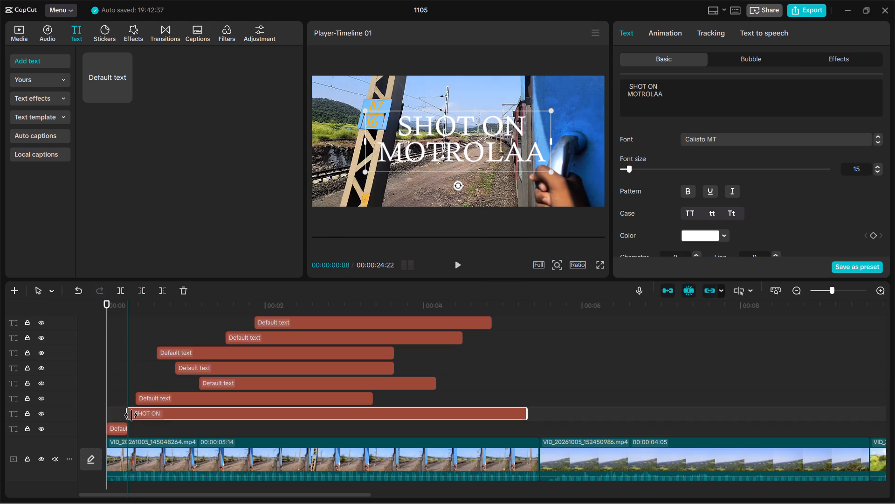
drag(131, 415, 131, 415)
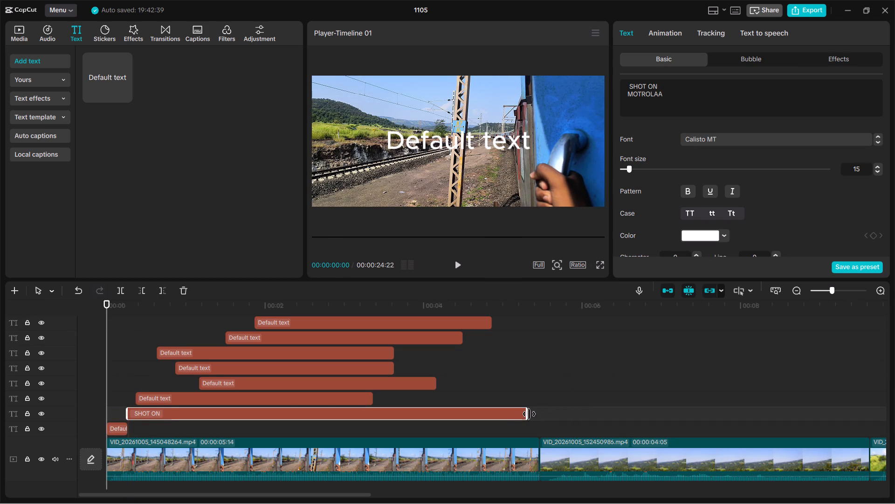
drag(529, 414, 133, 445)
Shorten the first text clip further, then extend the SHOT ON clip's start back to meet it and trim its end slightly.
click(117, 429)
drag(128, 430, 123, 432)
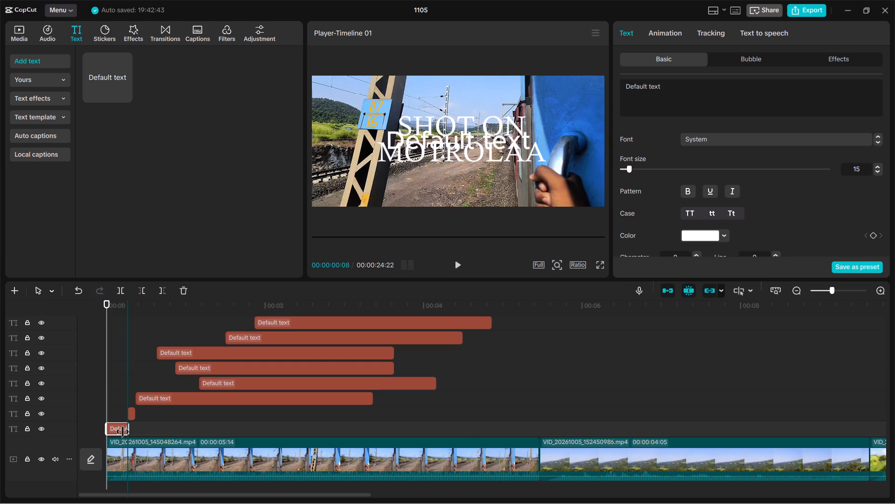
drag(123, 432, 121, 434)
drag(121, 434, 116, 436)
click(132, 413)
click(125, 417)
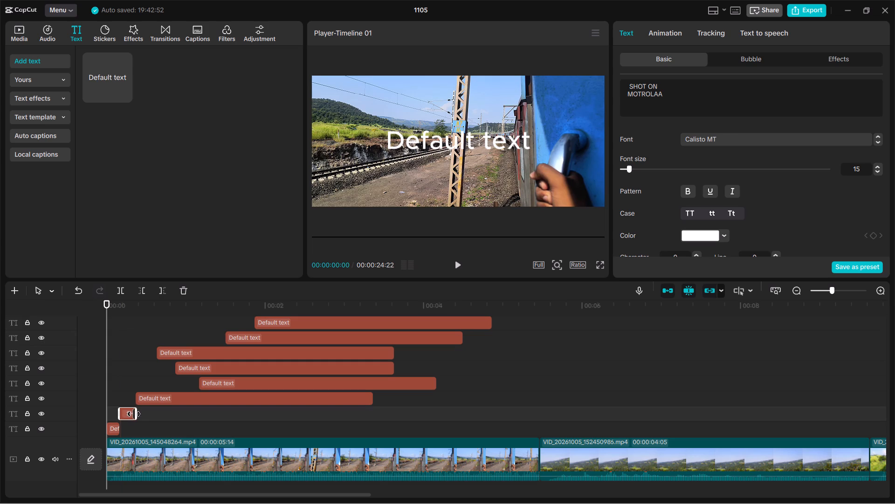
drag(134, 414, 129, 420)
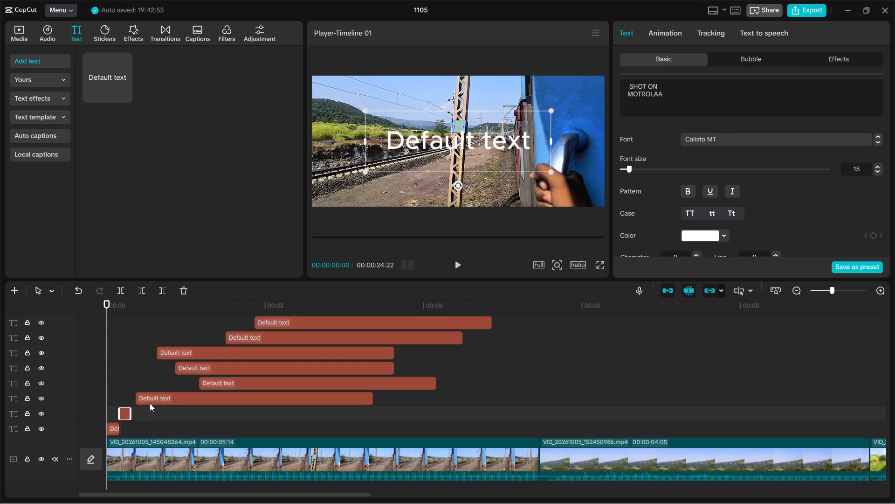
Move the Default text clip on the third text track to the SHOT ON clip's end and trim it to a few frames.
click(160, 394)
drag(189, 401, 184, 401)
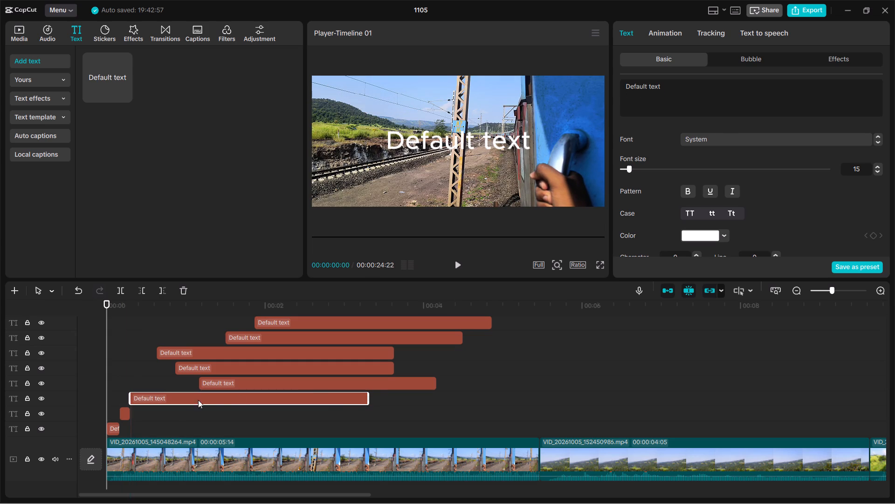
drag(367, 399, 148, 416)
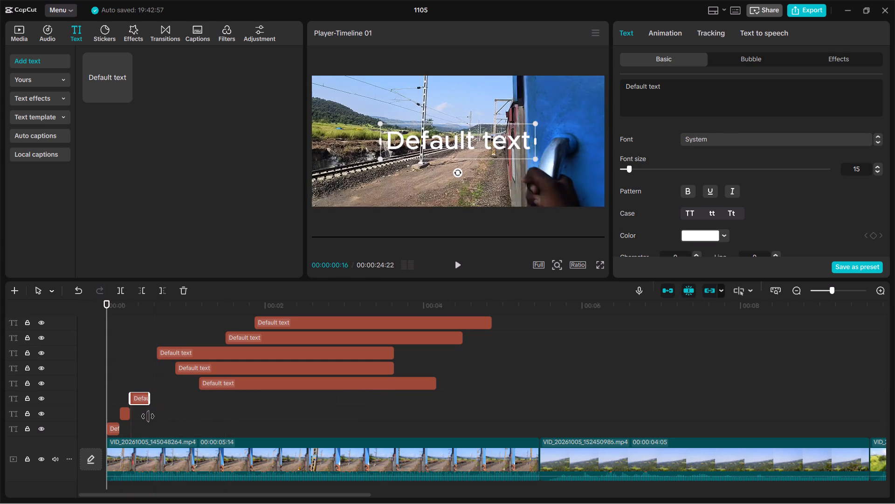
drag(148, 416, 142, 415)
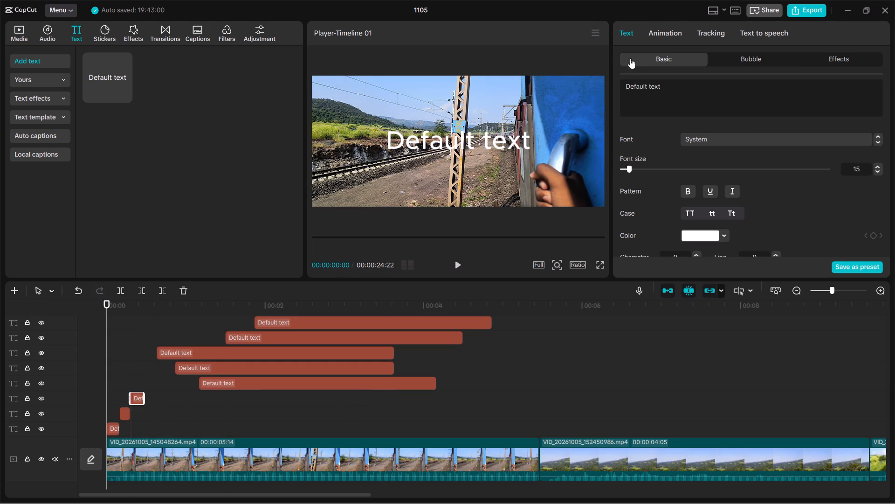
Replace the third text clip's default wording with the copied SHOT ON MOTROLAA text.
drag(702, 86, 614, 90)
drag(660, 92, 646, 92)
drag(646, 92, 650, 90)
drag(674, 87, 602, 89)
key(b)
key(BackSpace)
key(ctrl+v)
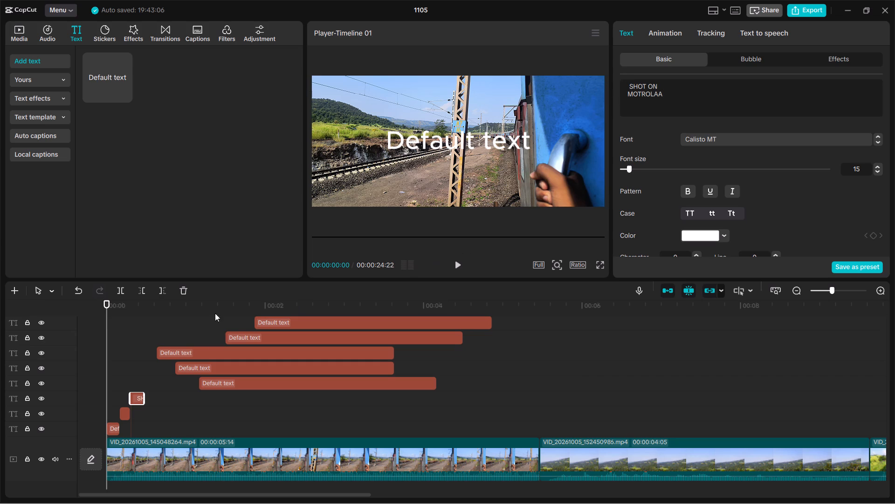
Replace the first text clip's default wording with the copied SHOT ON MOTROLAA text.
click(113, 429)
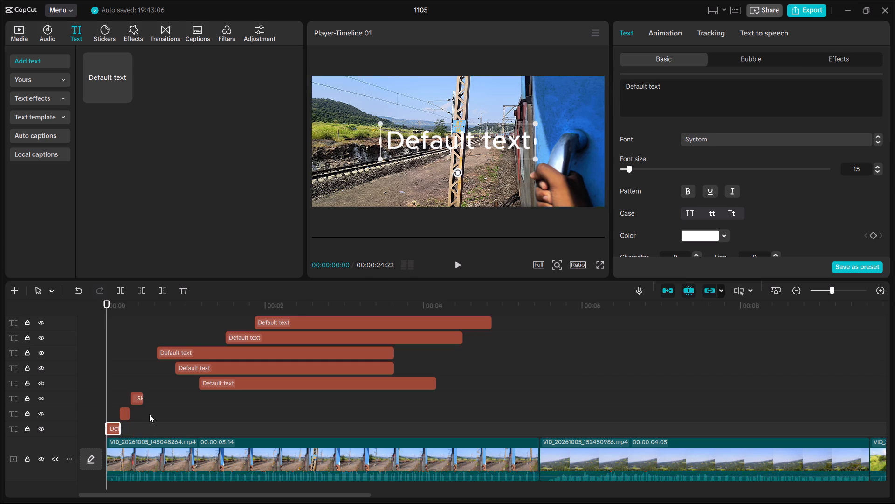
drag(669, 87, 538, 93)
drag(675, 82, 593, 91)
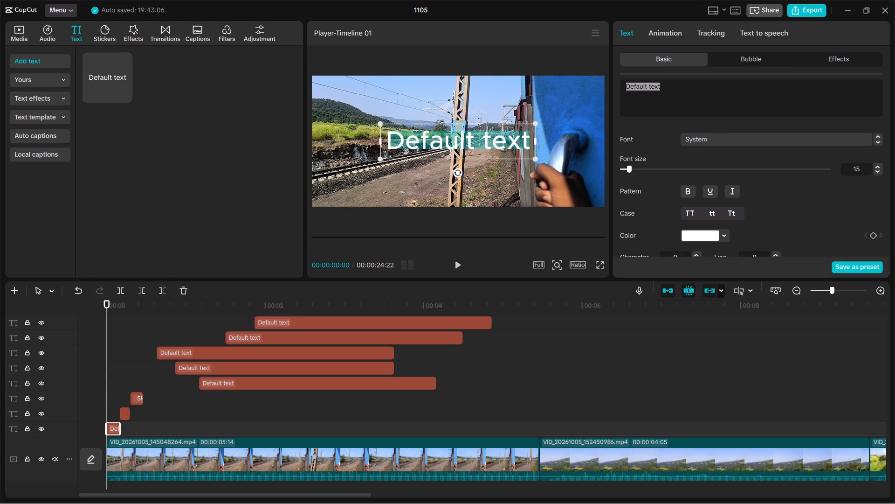
key(space)
key(ctrl+v)
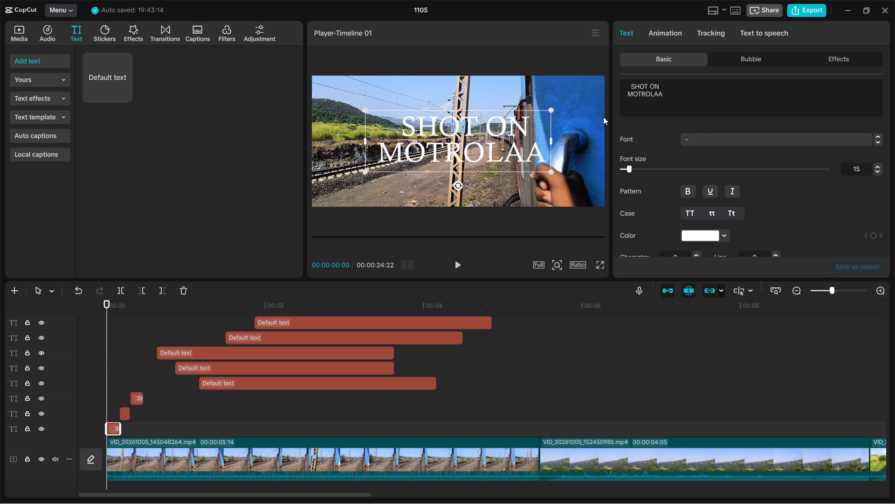
Move the Default text clip on the fourth text track to the third clip's end and trim it to a few frames.
drag(259, 384, 258, 384)
drag(258, 384, 204, 382)
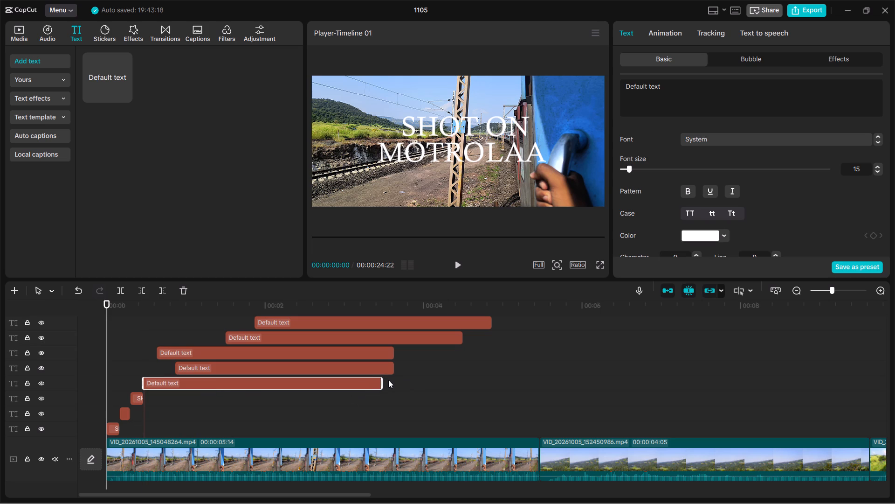
drag(381, 386, 154, 382)
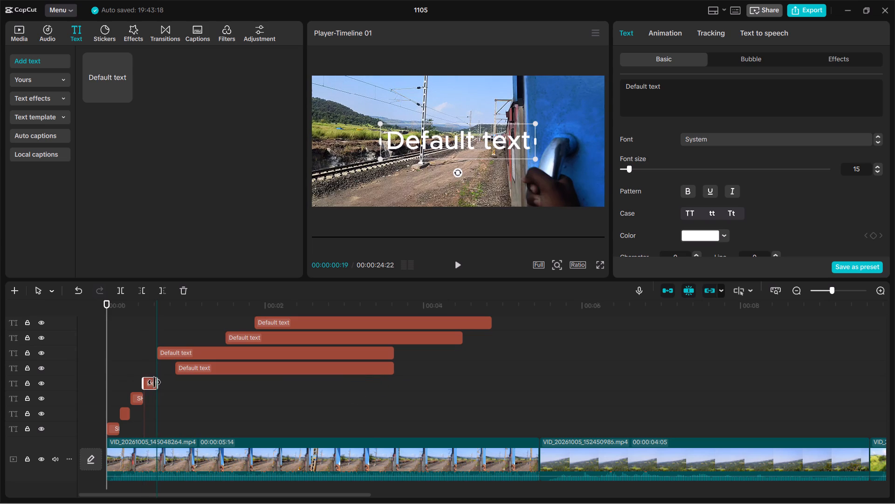
drag(154, 382, 149, 383)
Move the Default text clip on the fifth text track to the fourth clip's end and trim it to a few frames.
click(255, 364)
drag(257, 367, 245, 368)
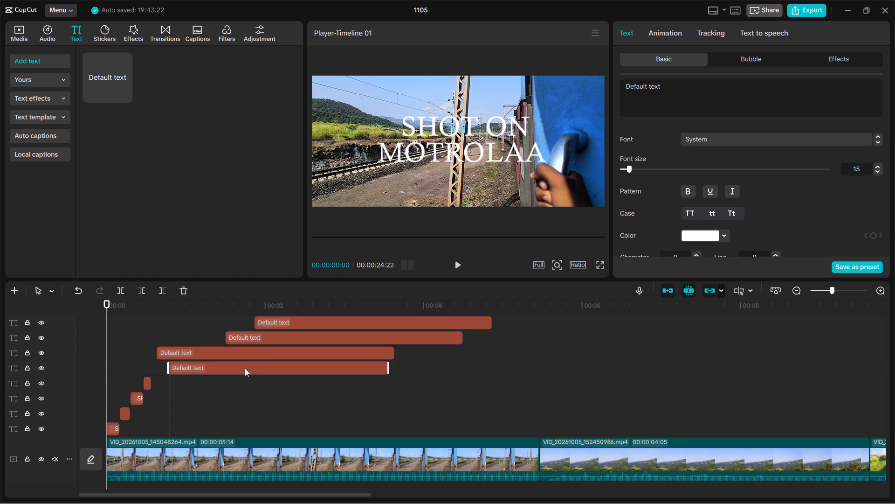
drag(245, 368, 230, 368)
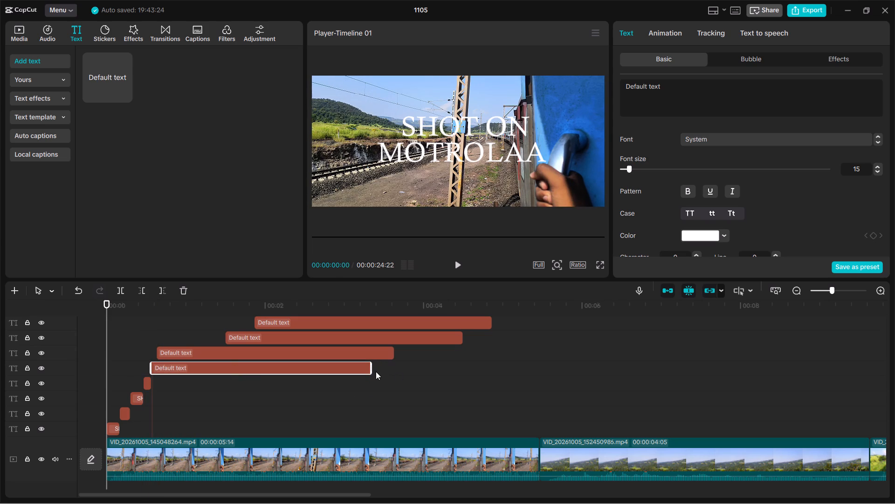
drag(371, 370, 172, 377)
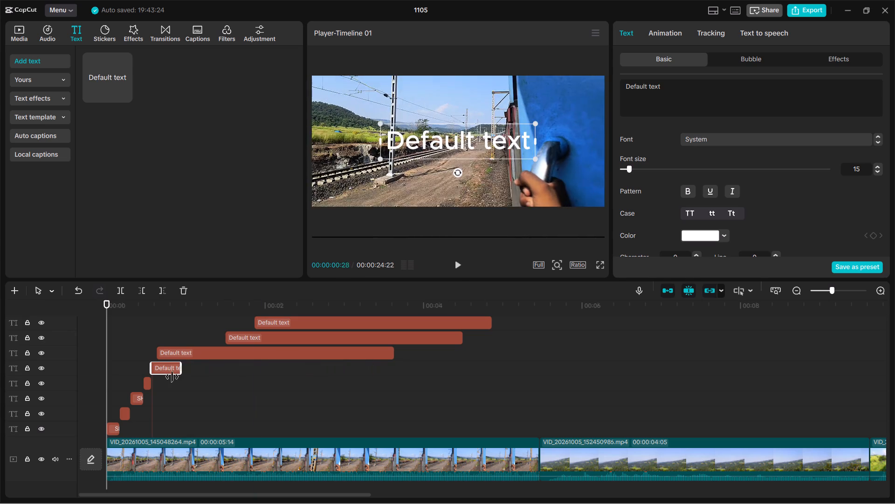
drag(172, 377, 157, 376)
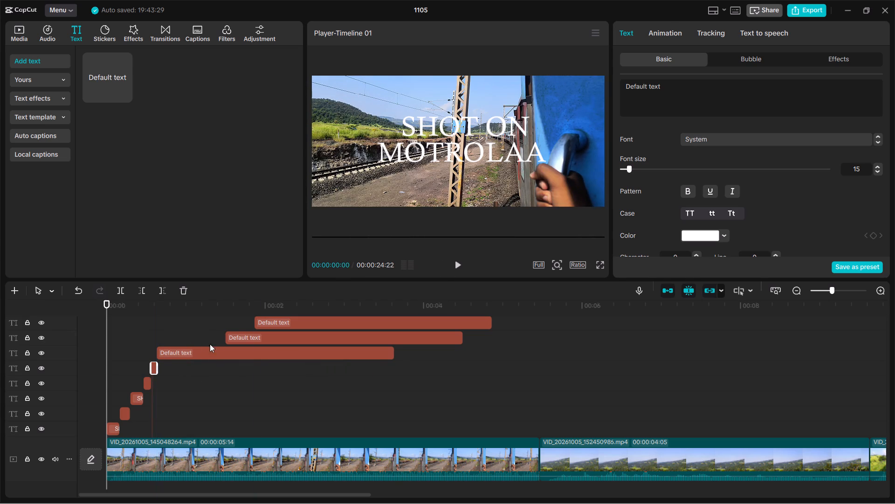
Trim the sixth text track's Default text clip to a few frames and extend its start back to about 00:00:00:17.
click(203, 353)
drag(394, 353, 190, 356)
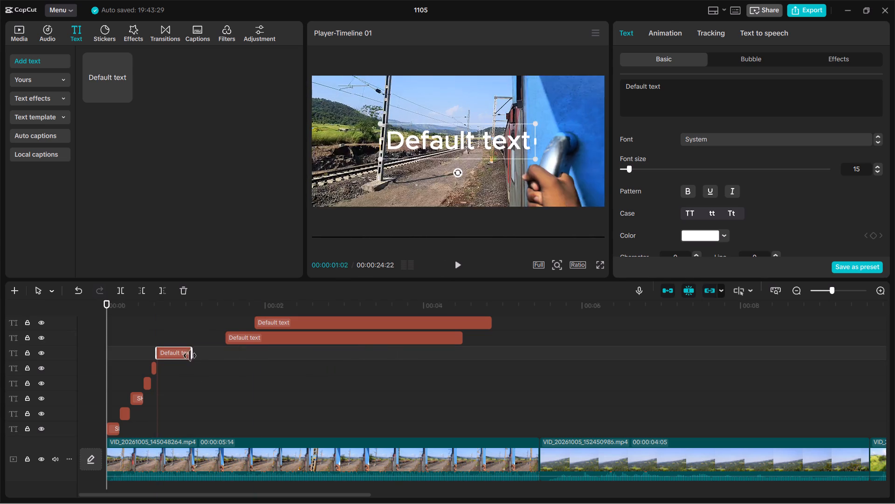
drag(190, 356, 165, 357)
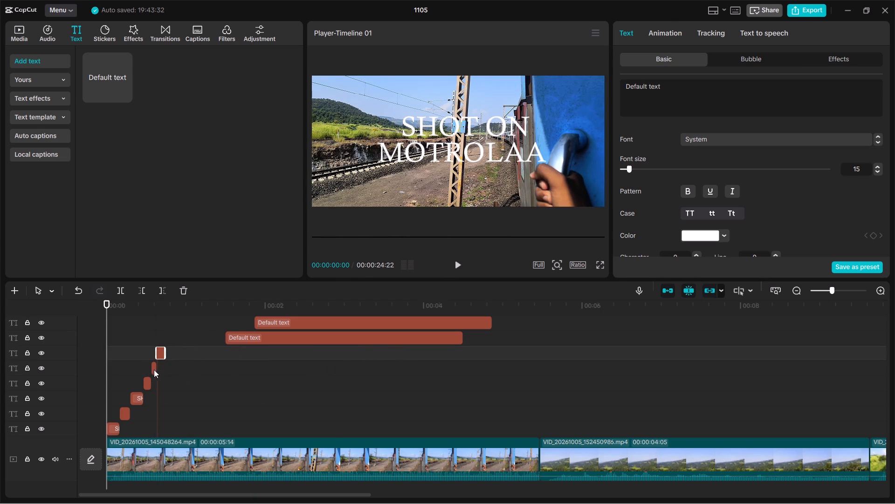
drag(160, 353, 157, 358)
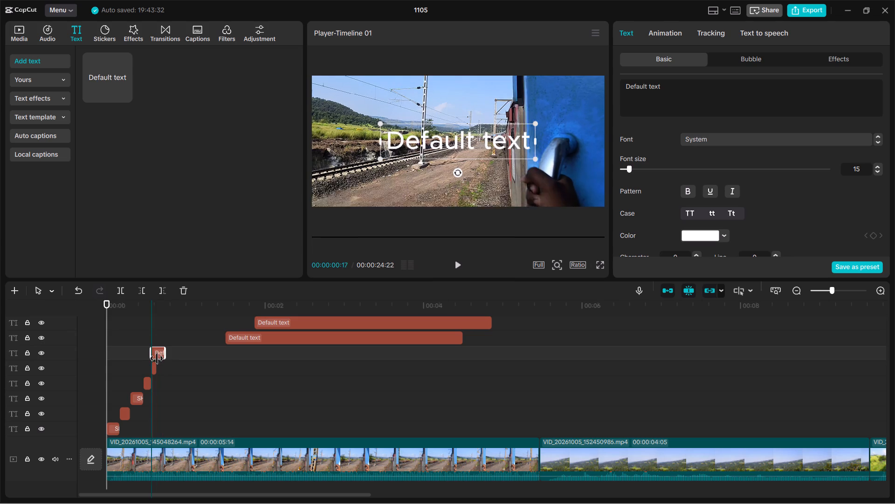
drag(157, 358, 156, 358)
Extend the sixth text clip's end by several frames and trim its start to the playhead at 00:00:00:22.
click(164, 339)
click(157, 354)
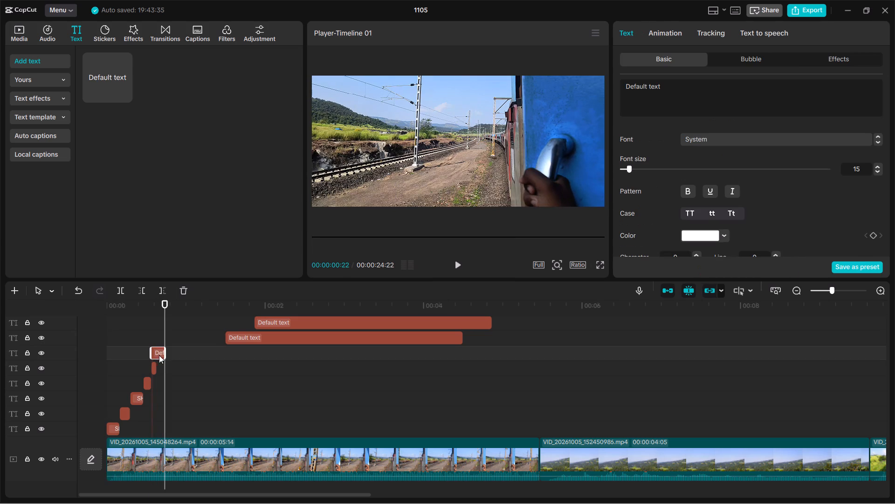
click(160, 353)
drag(163, 353, 166, 353)
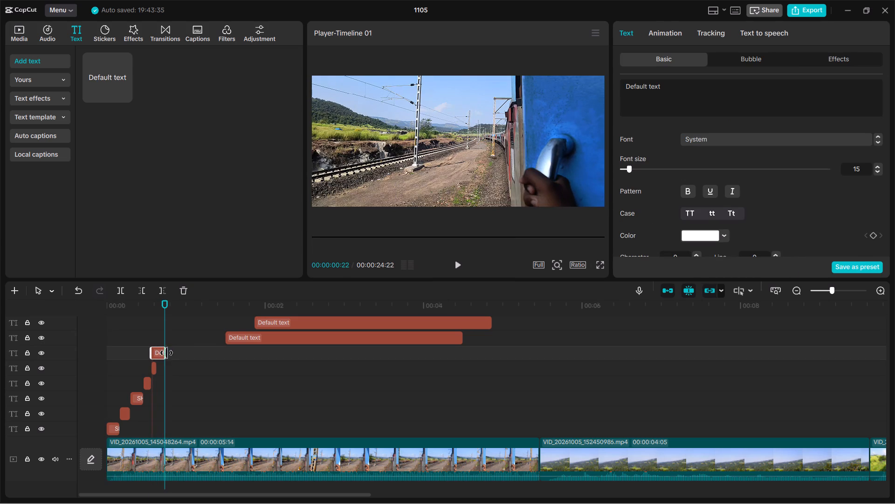
drag(166, 353, 176, 352)
drag(151, 355, 164, 355)
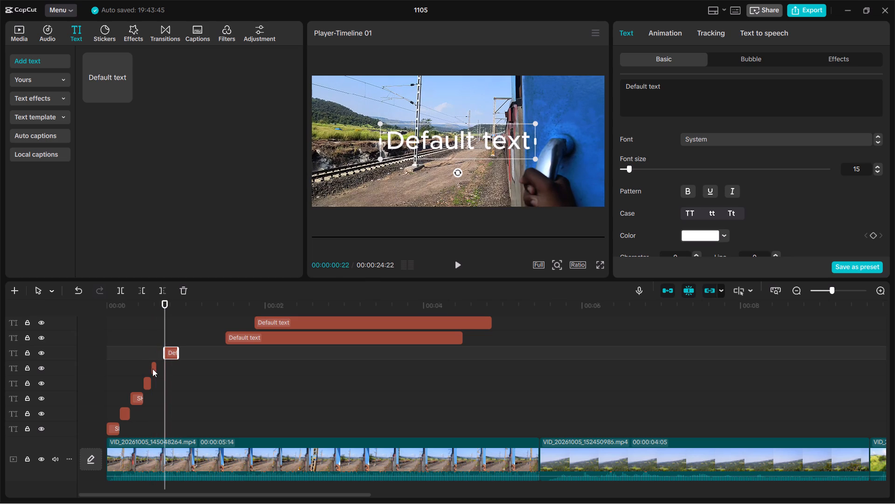
Extend the end of the fifth text track's clip by a few frames.
click(152, 369)
click(156, 370)
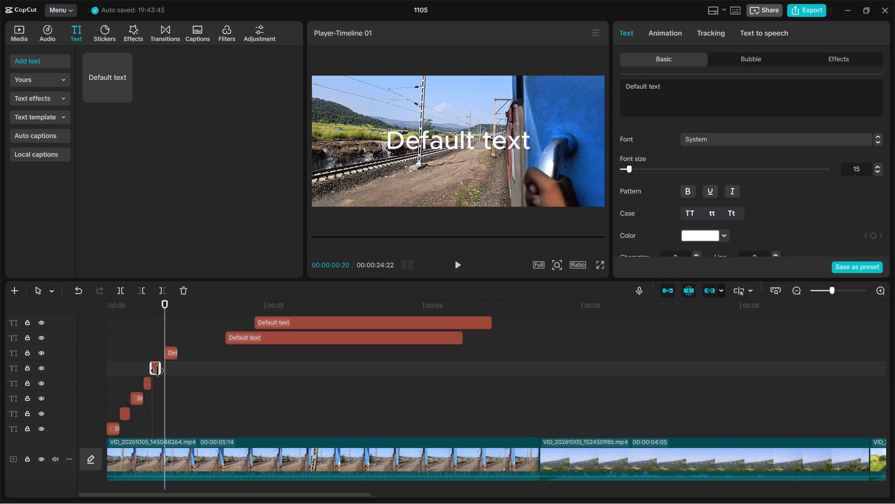
Move the Default text clip on the sixth text track back to the fifth clip's end and trim it by a few frames.
click(170, 356)
drag(172, 353, 164, 354)
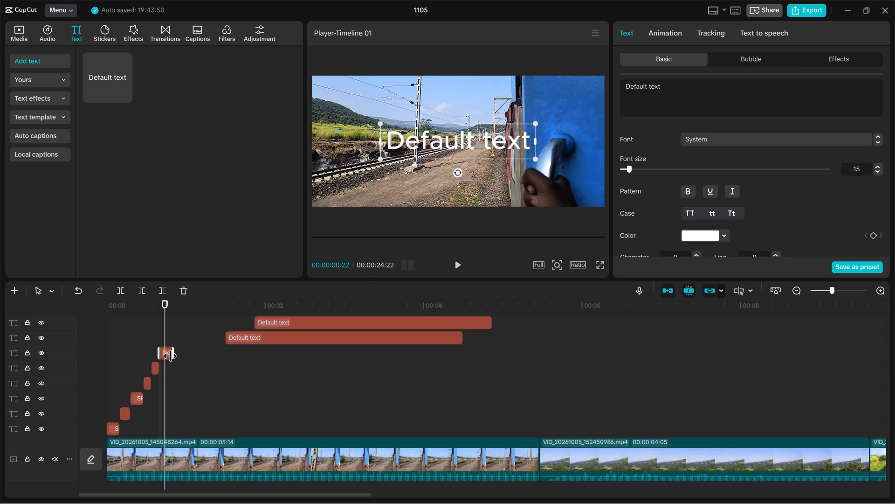
click(171, 355)
Move the Default text clip on the seventh text track to the sixth clip's end and trim it to a few frames.
click(310, 343)
drag(313, 336, 225, 351)
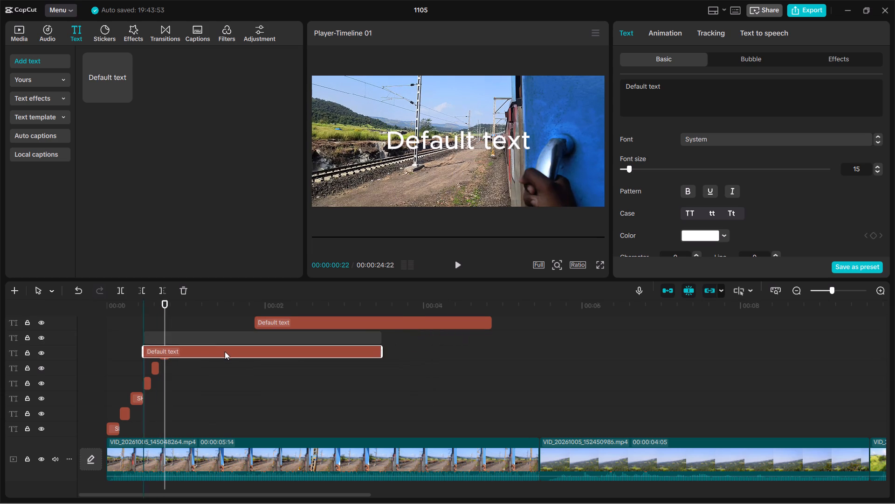
drag(225, 351, 256, 339)
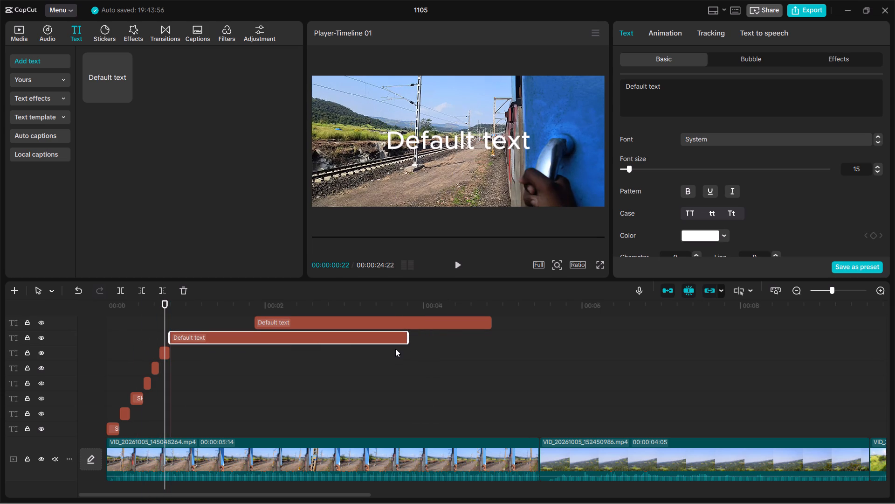
drag(410, 338, 182, 337)
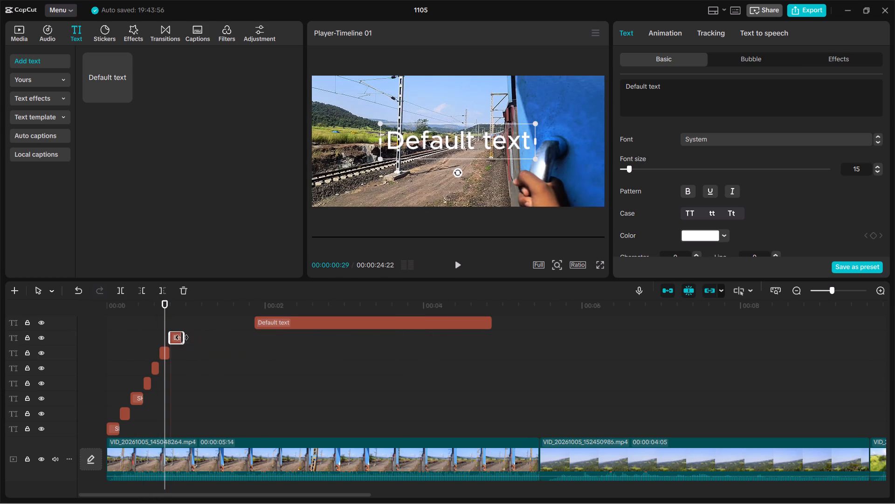
drag(182, 337, 179, 337)
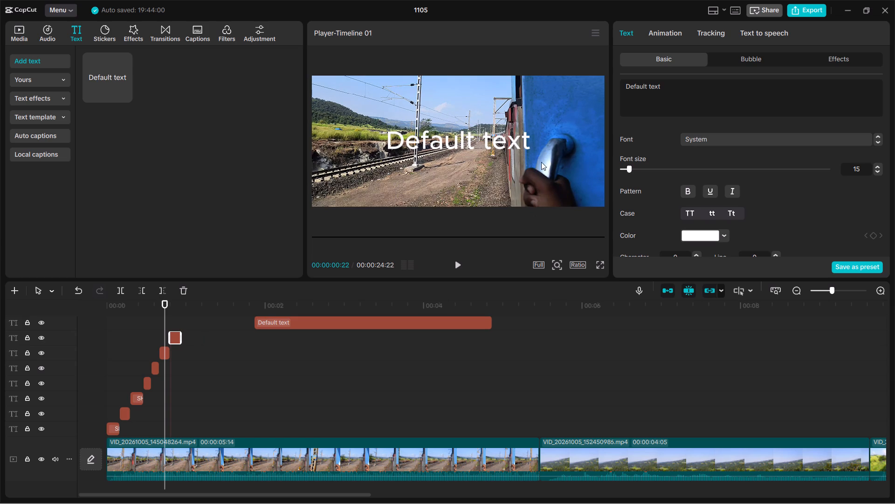
Move the Default text clip on the eighth text track to the seventh clip's end and trim it to a few frames.
drag(422, 320, 356, 327)
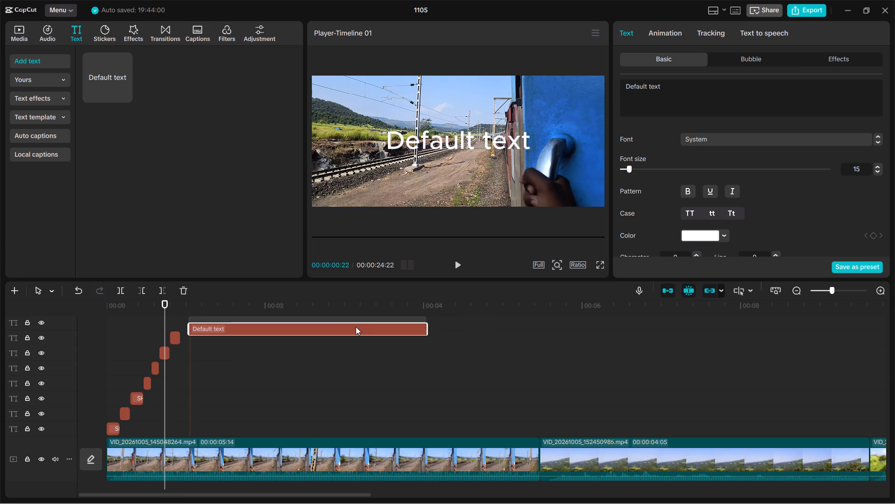
drag(356, 327, 348, 324)
drag(418, 325, 183, 330)
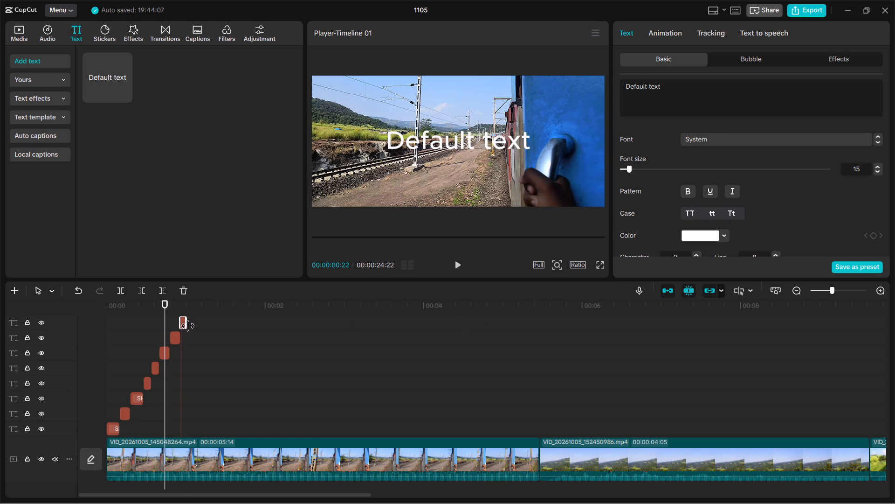
drag(185, 322, 191, 325)
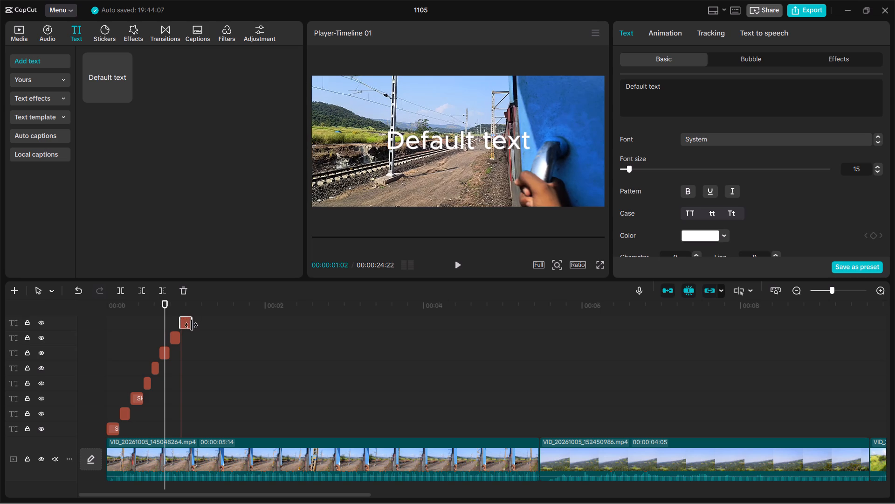
drag(191, 325, 189, 326)
Replace the eighth text clip's wording with the copied SHOT ON MOTROLAA text.
drag(698, 99, 622, 93)
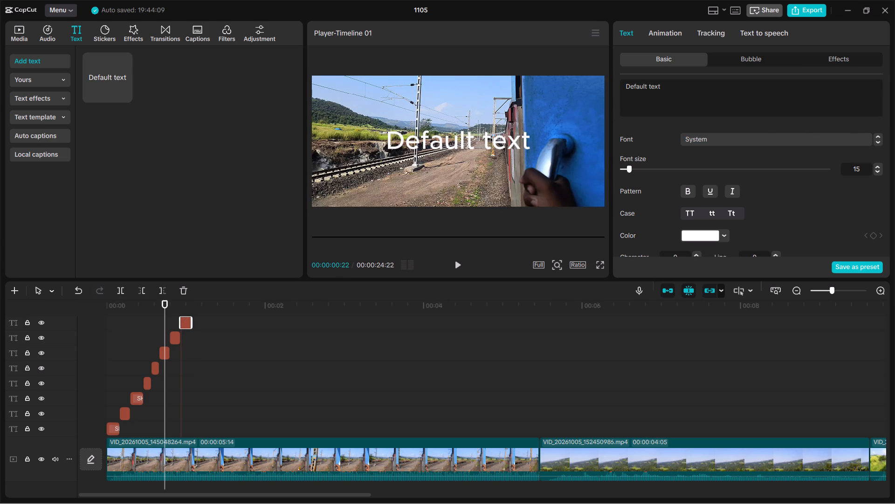
drag(622, 93, 665, 89)
drag(661, 88, 629, 81)
key(space)
text(V)
key(BackSpace)
key(ctrl+v)
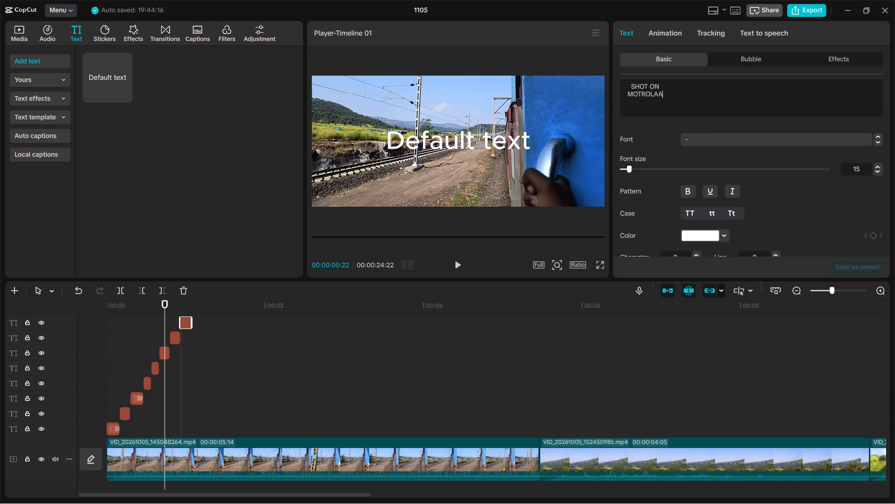
Replace the seventh text clip's wording with the copied SHOT ON MOTROLAA text.
click(172, 340)
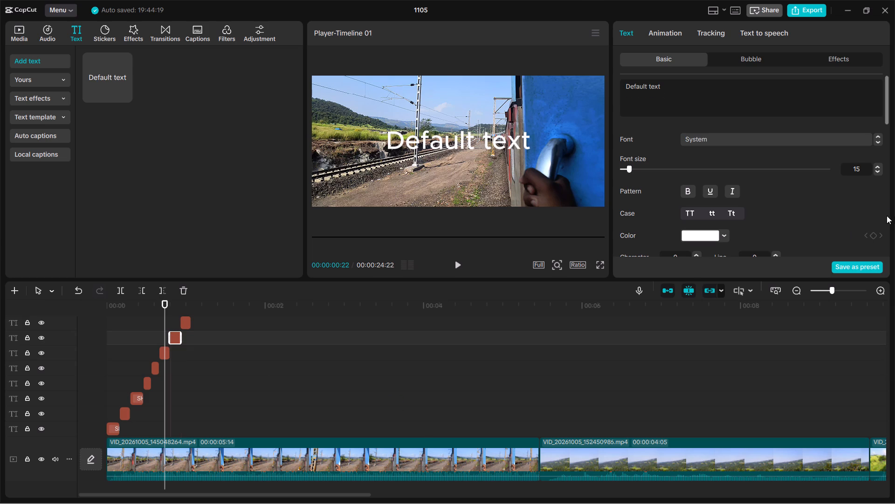
drag(682, 93, 591, 95)
drag(686, 85, 592, 99)
drag(592, 99, 622, 83)
key(space)
key(ctrl+v)
Replace the sixth text clip's wording with the copied SHOT ON MOTROLAA text.
click(167, 356)
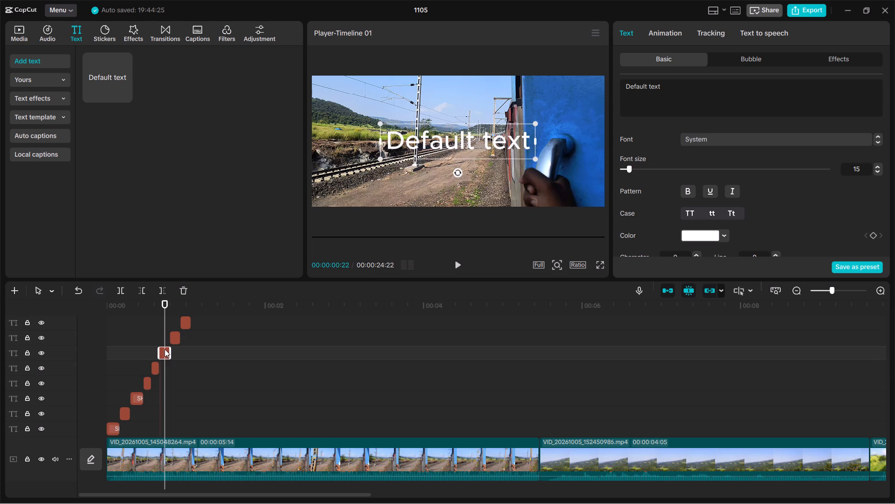
drag(681, 88, 605, 86)
key(space)
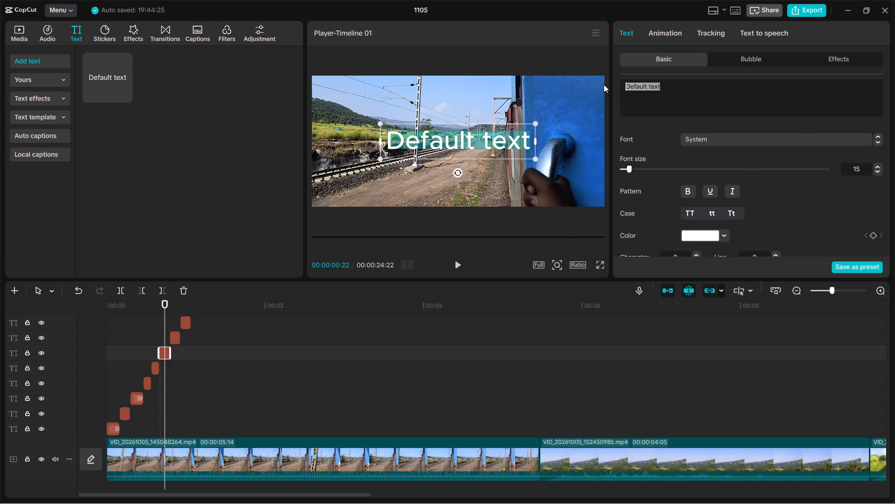
key(ctrl+v)
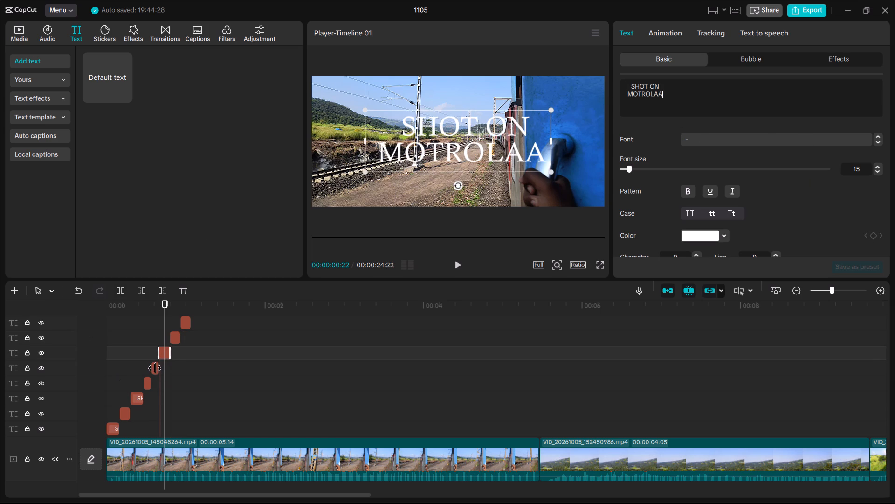
Replace the fifth text clip's wording with the copied SHOT ON MOTROLAA text.
click(155, 368)
drag(664, 89, 630, 92)
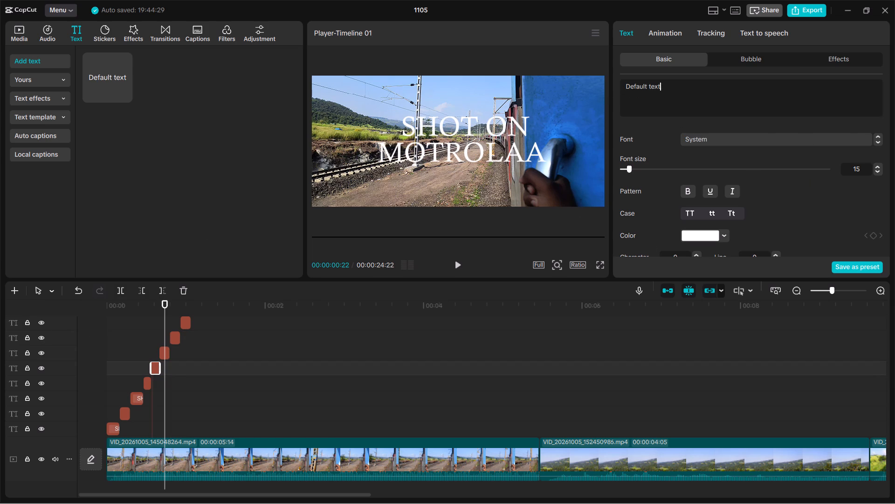
drag(630, 92, 613, 72)
key(ctrl+space)
key(space)
key(ctrl+v)
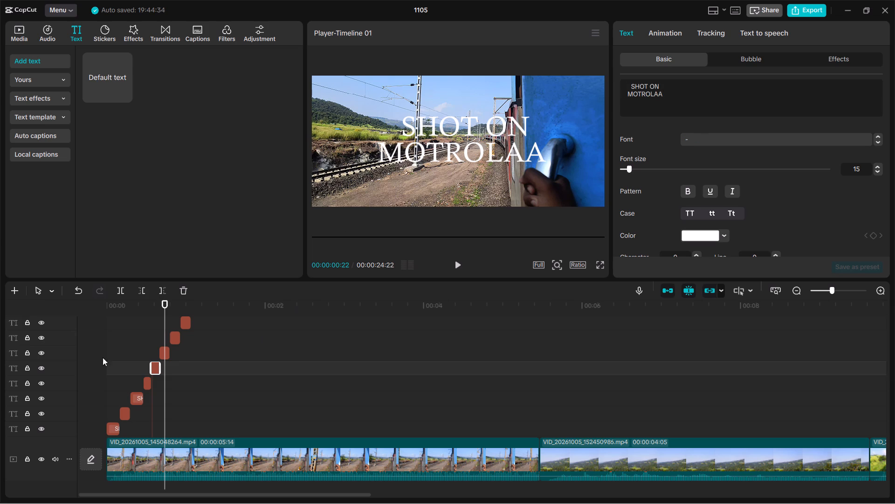
Replace the fourth text clip's wording with the copied SHOT ON MOTROLAA text.
click(146, 385)
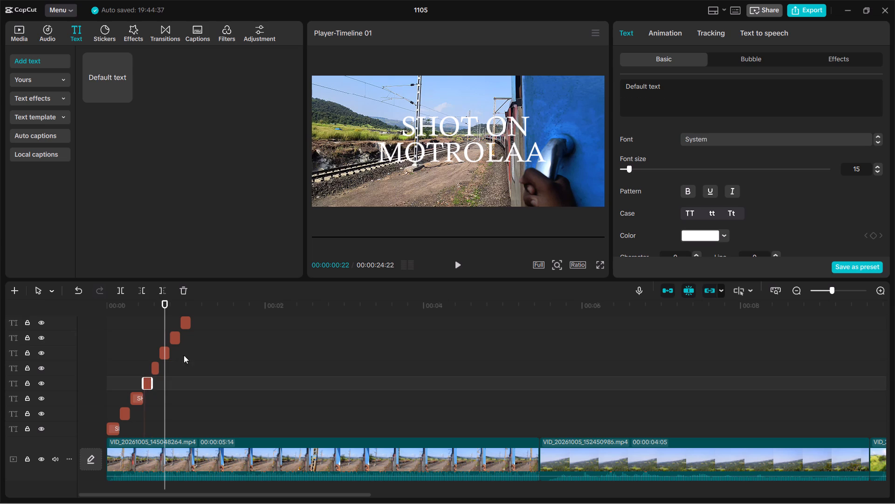
drag(664, 87, 599, 84)
key(space)
key(ctrl+v)
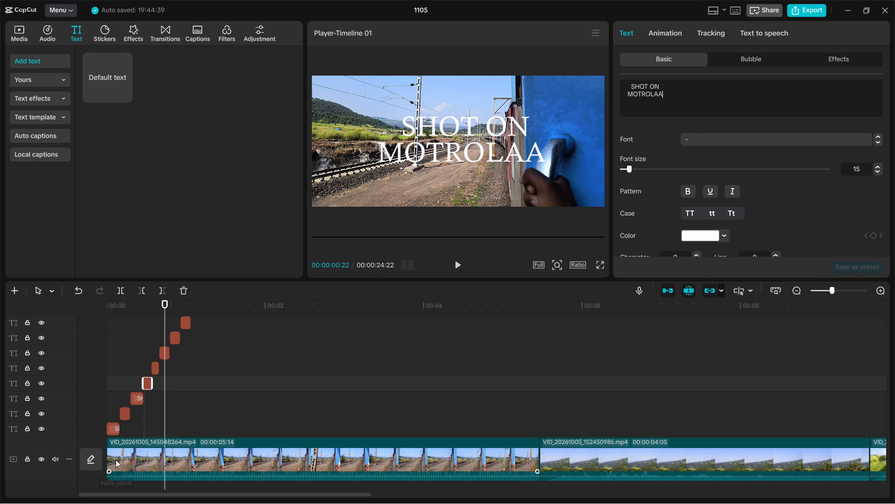
Set the font size of the second text clip to 14.
click(111, 431)
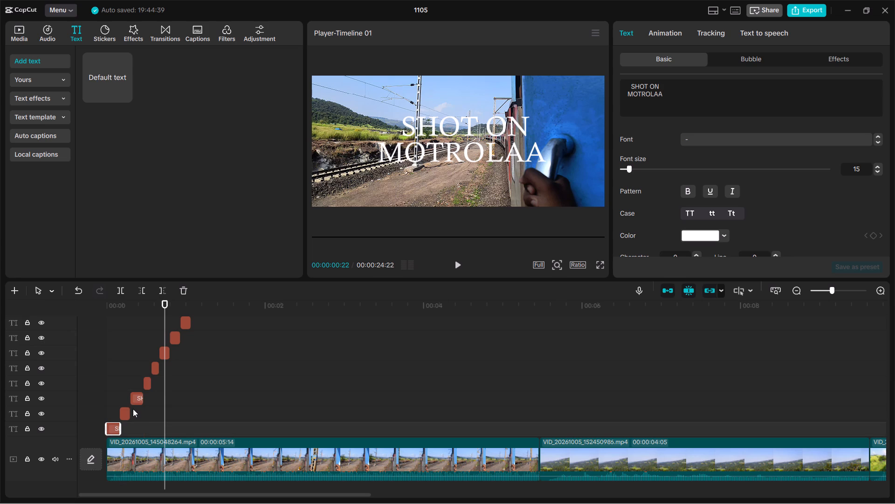
click(129, 413)
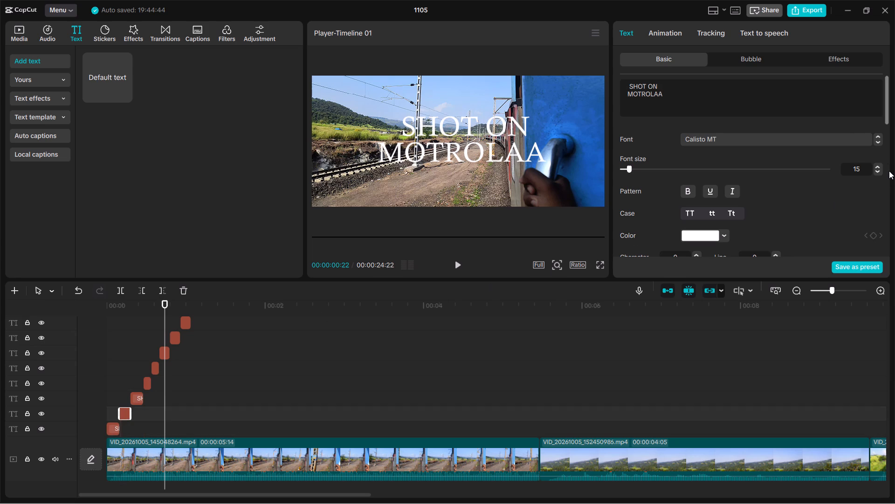
click(879, 173)
Change the second text clip's font to Californian FB Italic, previewing the font variants with the playhead at 00:00:00:05.
click(880, 141)
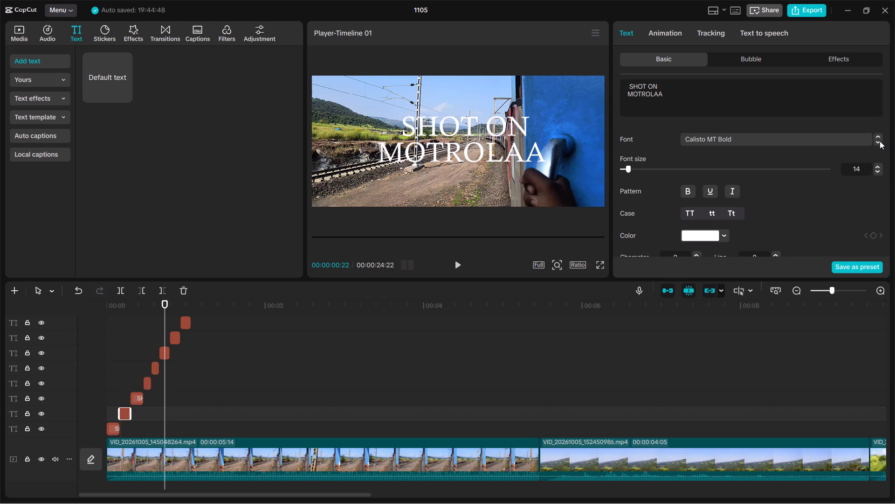
click(880, 141)
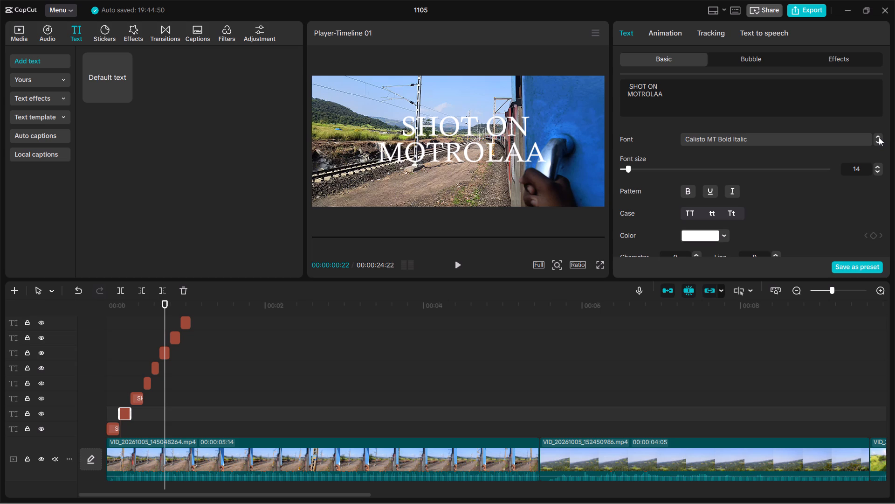
click(879, 137)
drag(164, 305, 128, 310)
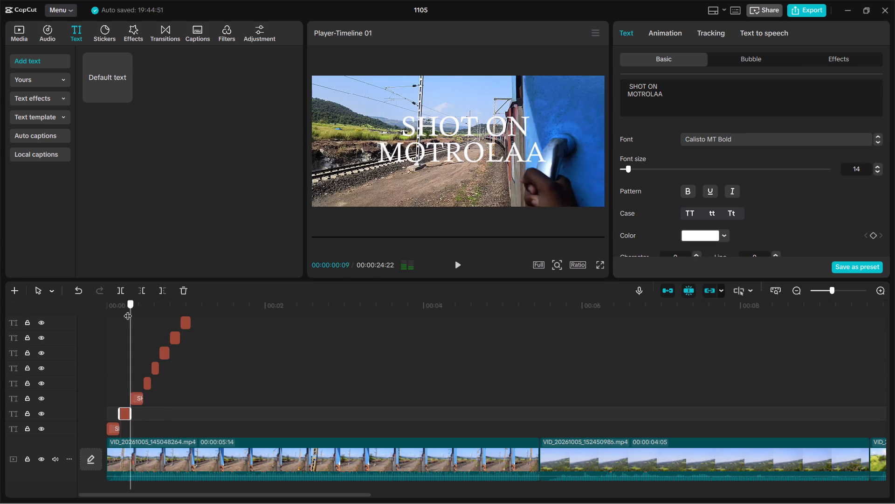
drag(128, 310, 117, 308)
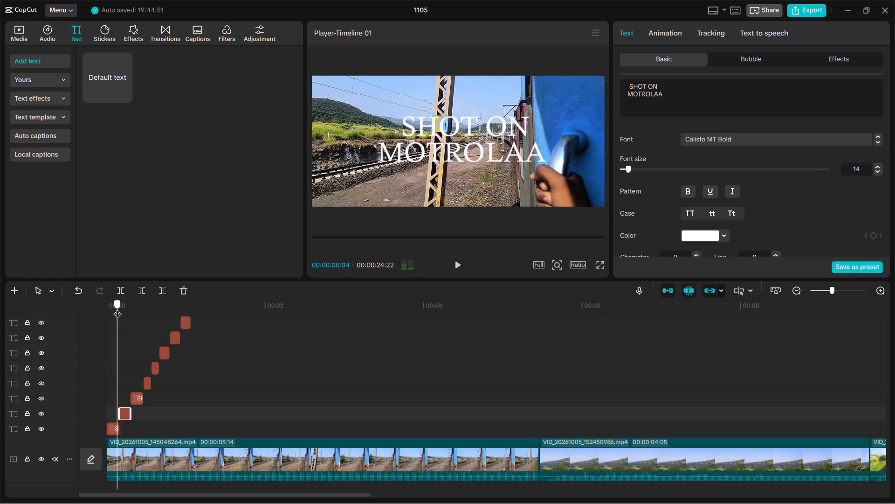
drag(117, 308, 120, 308)
click(877, 133)
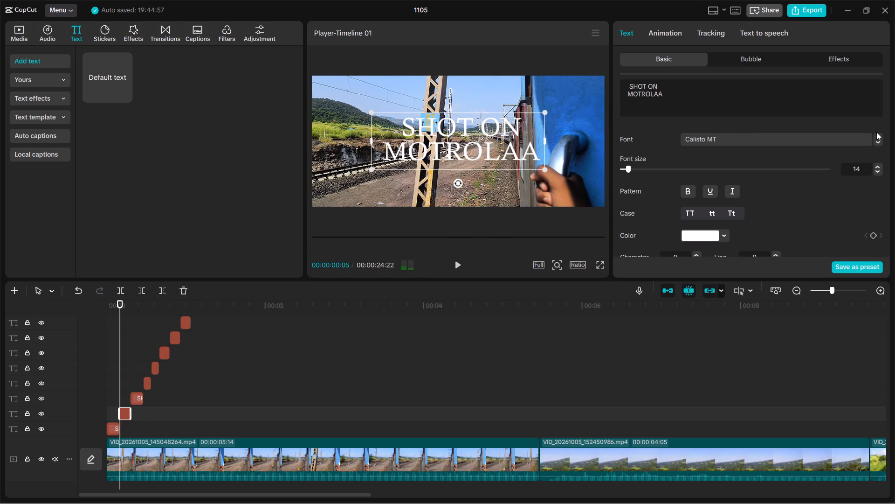
double_click(876, 132)
click(878, 136)
click(878, 136)
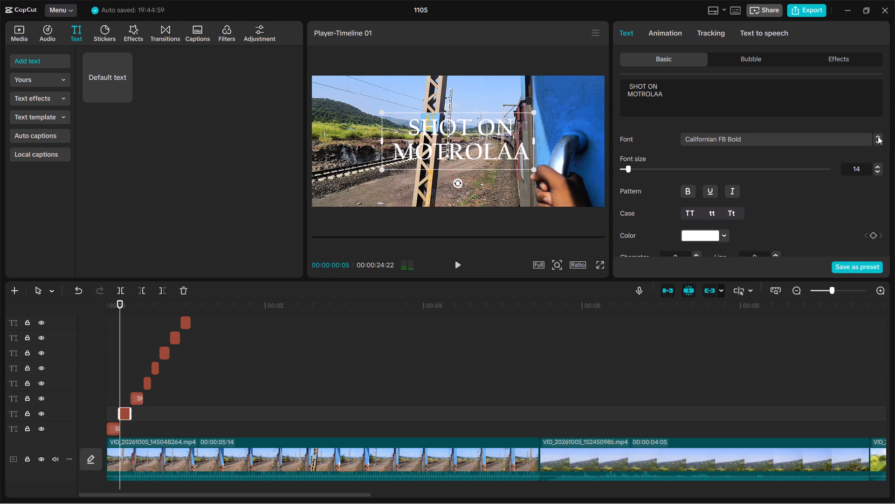
click(878, 142)
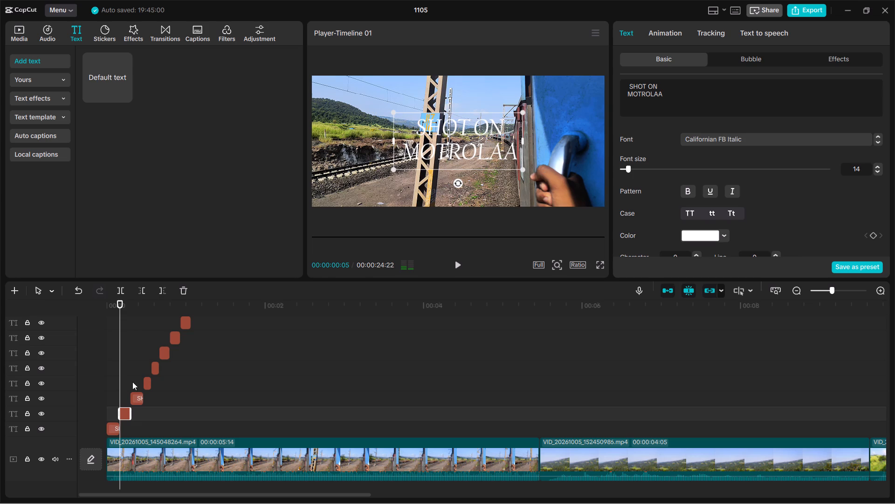
Change the second text clip's font to Calisto MT.
click(879, 140)
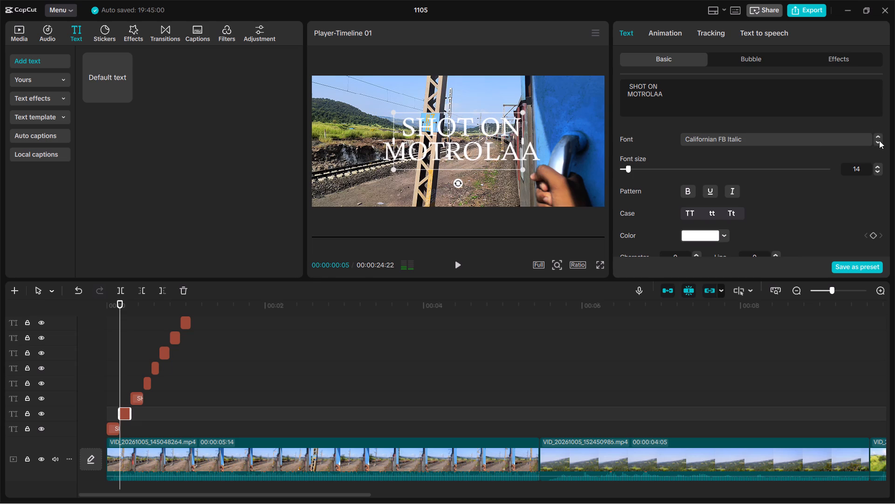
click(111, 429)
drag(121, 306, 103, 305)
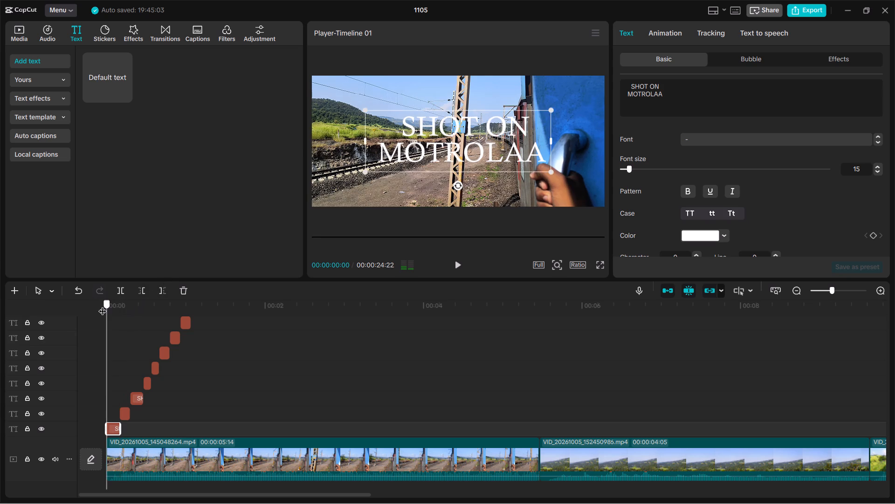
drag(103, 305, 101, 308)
Change the third text clip's font to Californian FB Italic, comparing the neighbouring fonts with the playhead at 00:00:00:11.
drag(101, 308, 129, 308)
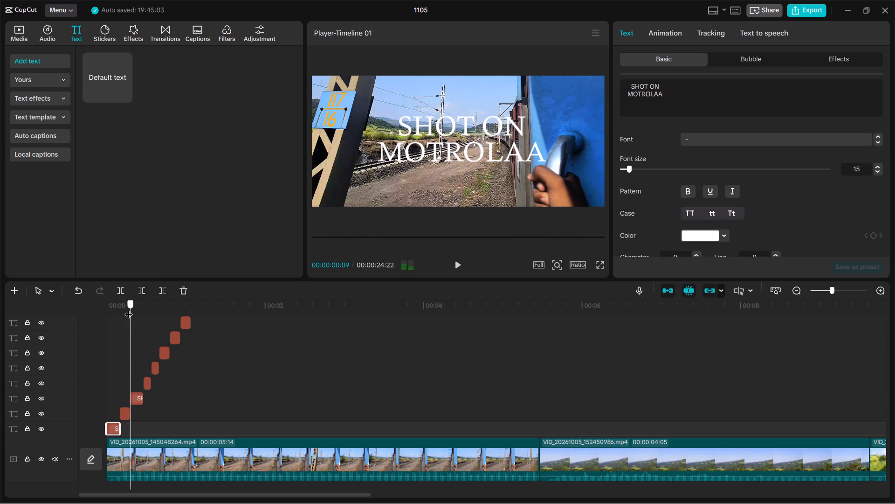
drag(129, 308, 137, 308)
click(137, 399)
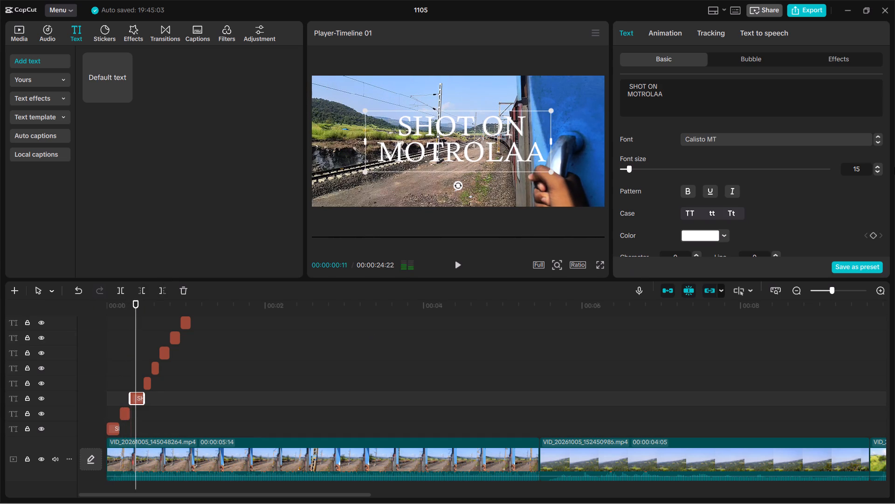
click(877, 135)
click(877, 135)
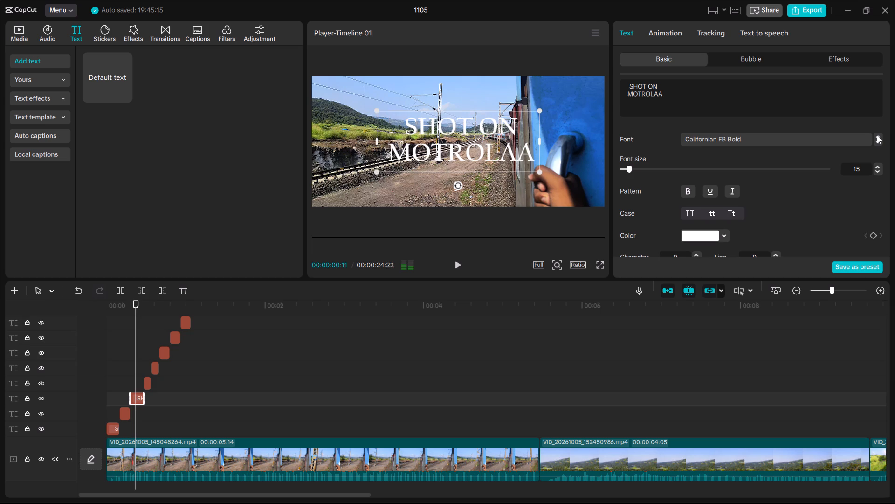
click(877, 135)
click(877, 135)
click(877, 135)
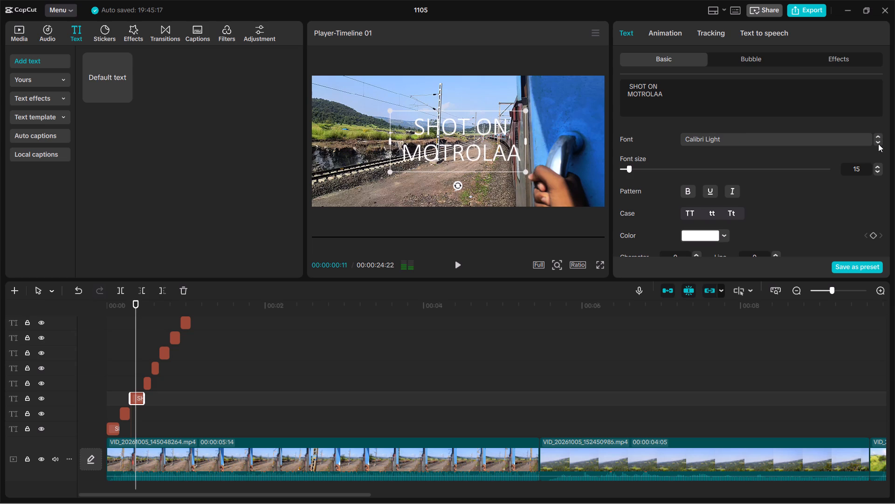
triple_click(879, 145)
click(879, 145)
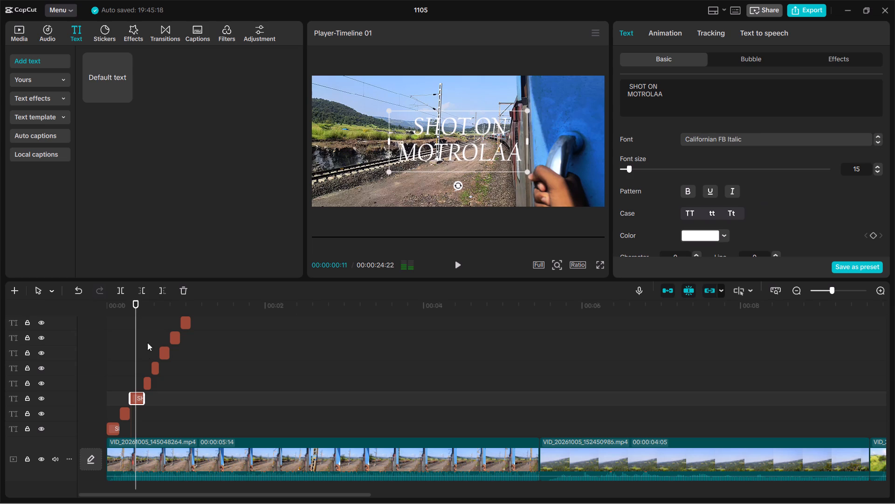
Change the fourth text clip's font to System with the playhead on it at 00:00:00:14.
drag(135, 313, 106, 310)
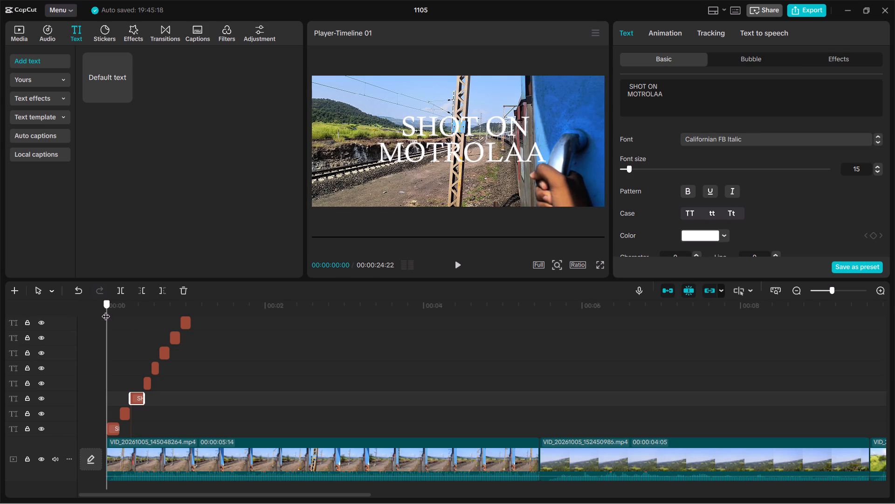
drag(106, 310, 153, 310)
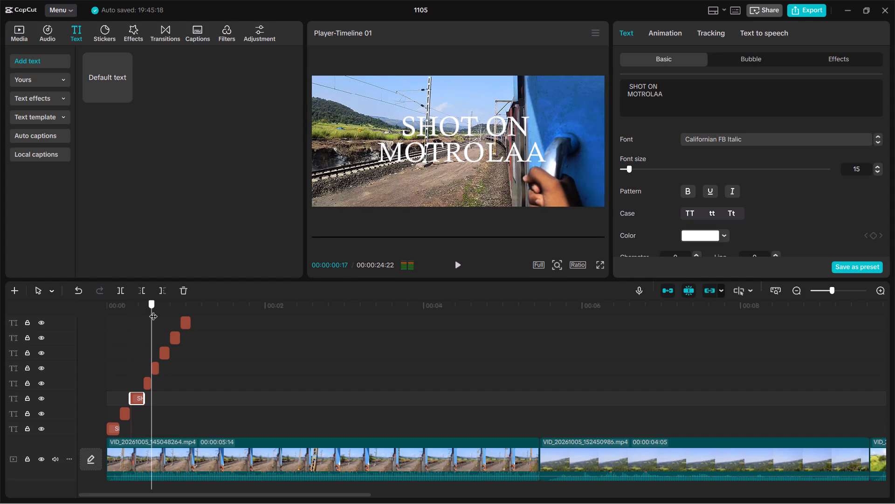
drag(153, 310, 141, 310)
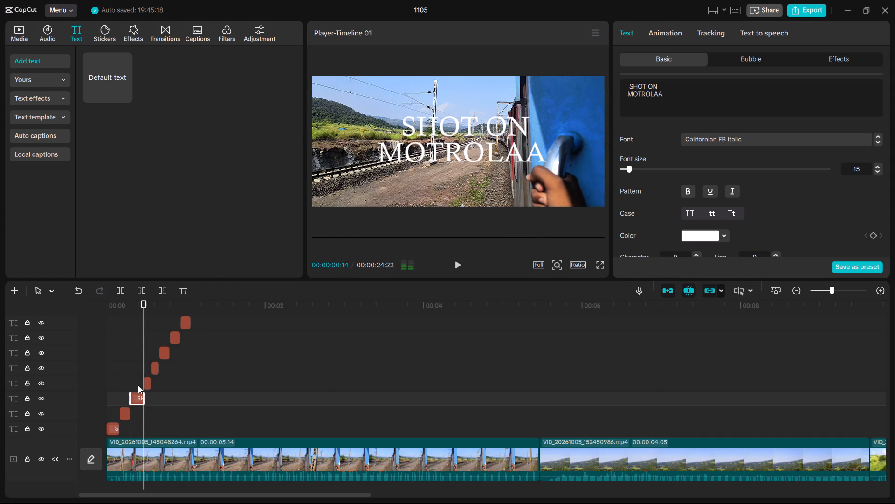
click(148, 380)
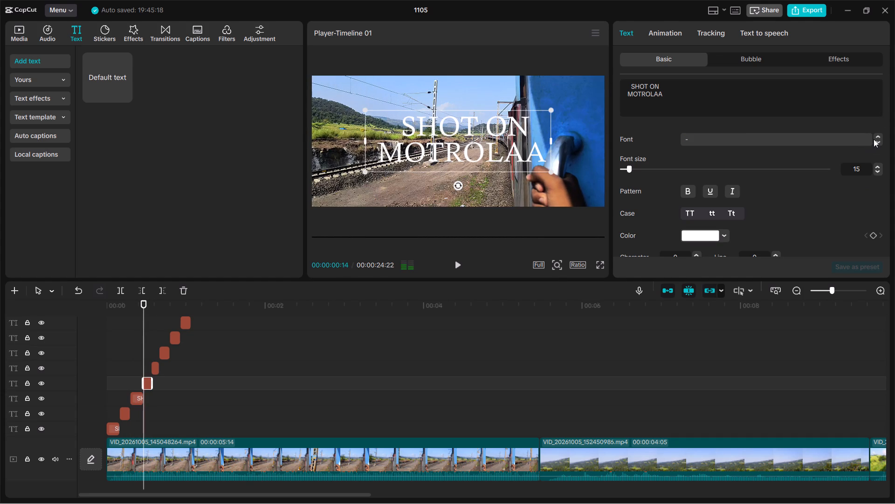
click(877, 133)
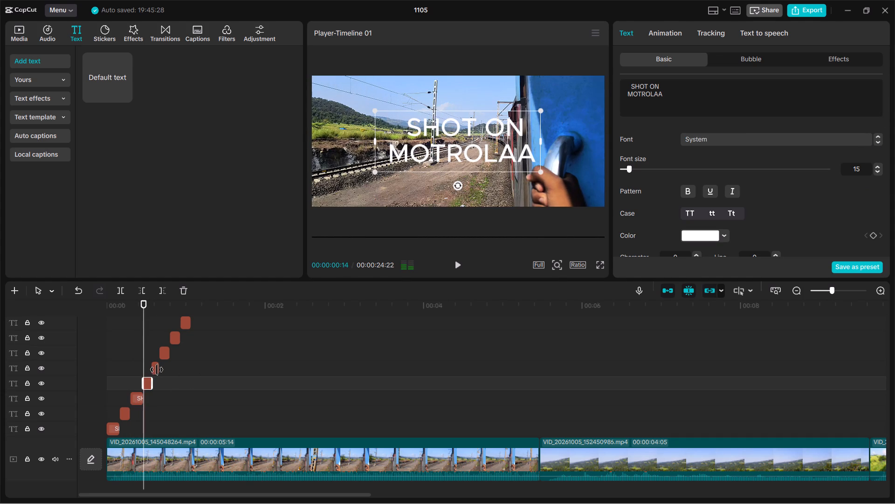
Change the fifth text clip's font to Arial Rounded MT Bold, comparing the Arial variants with the playhead at 00:00:00:17.
click(157, 370)
click(876, 138)
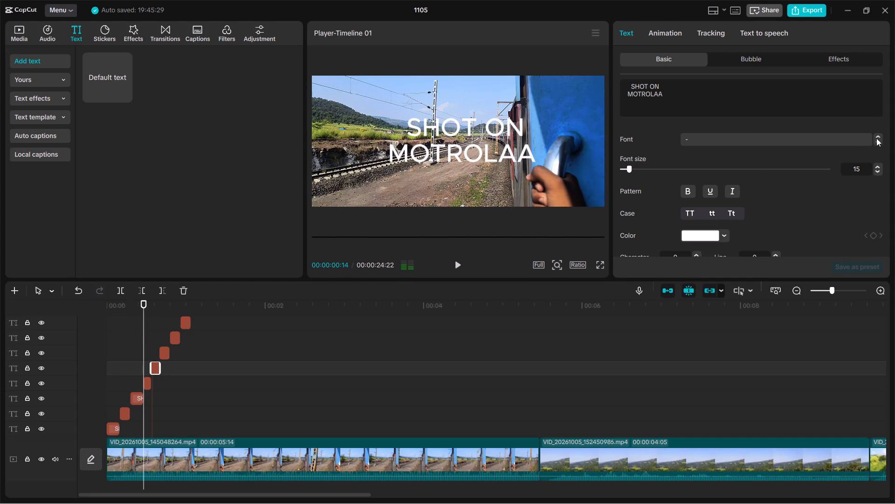
click(880, 137)
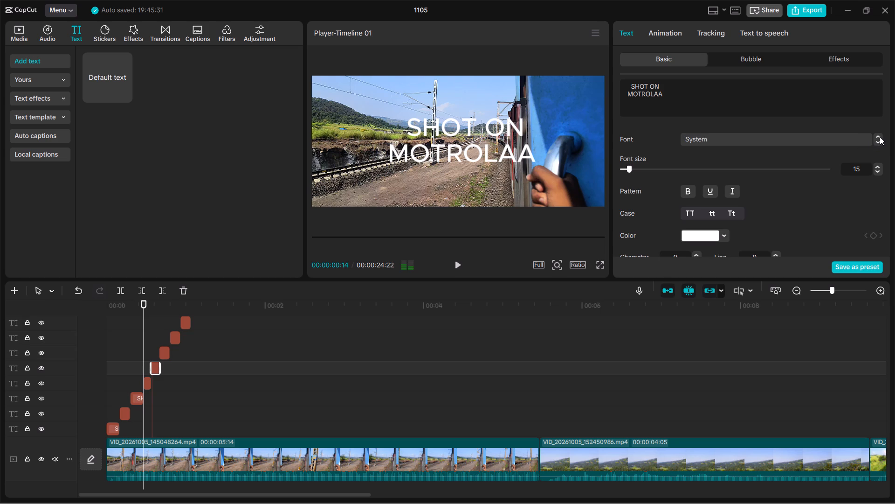
click(880, 137)
triple_click(876, 142)
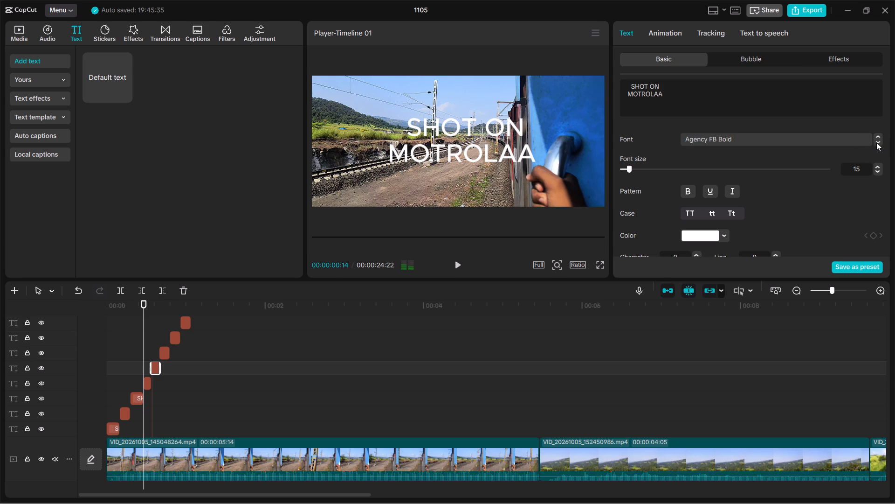
triple_click(876, 142)
drag(141, 310, 159, 308)
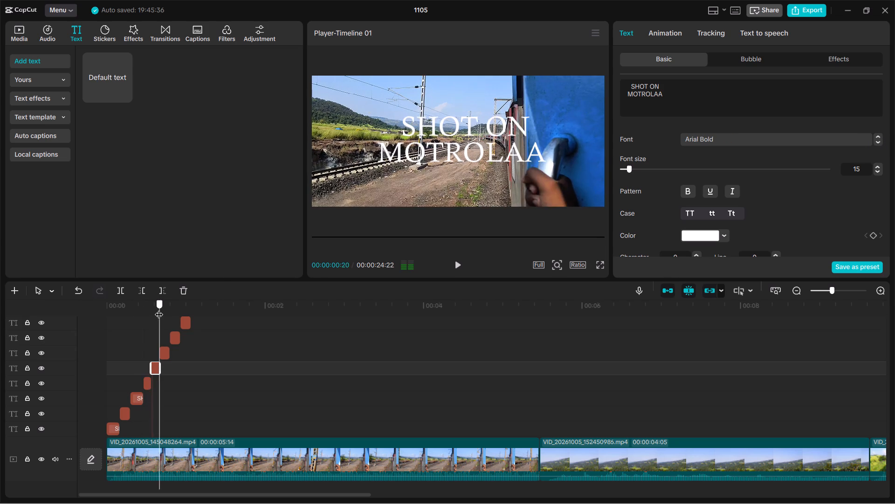
drag(159, 308, 151, 308)
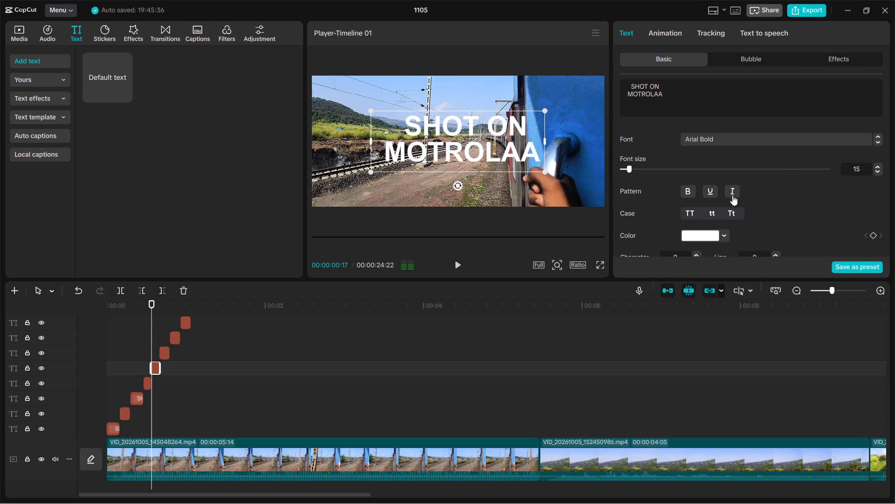
click(880, 142)
click(880, 141)
click(880, 141)
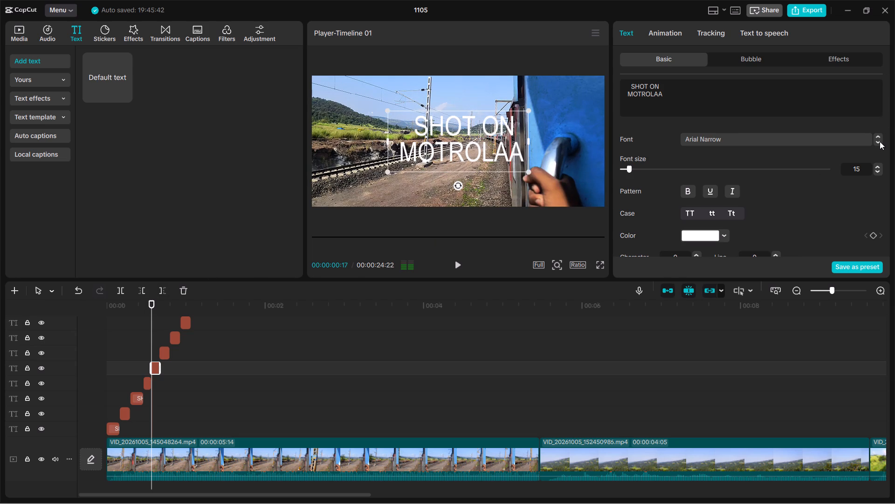
click(880, 141)
click(880, 140)
click(880, 140)
click(880, 140)
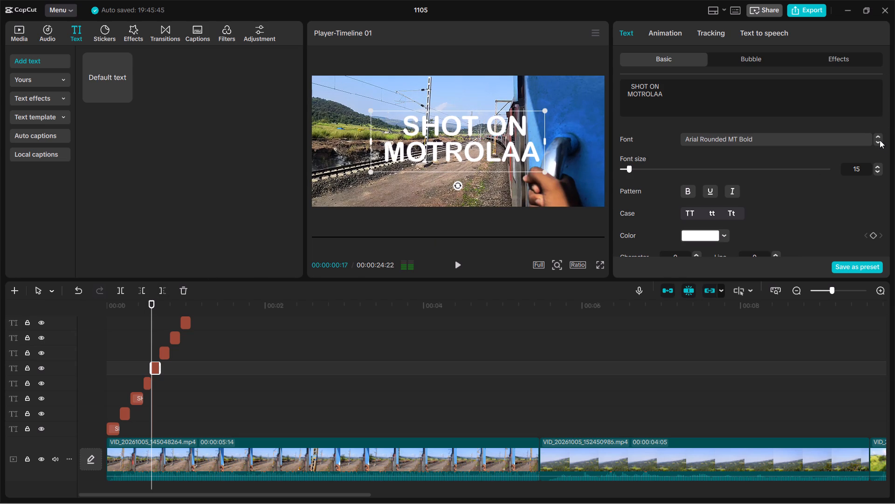
click(880, 140)
click(880, 135)
Change the sixth text clip's font to Agency FB and preview it at 00:00:00:21.
click(165, 352)
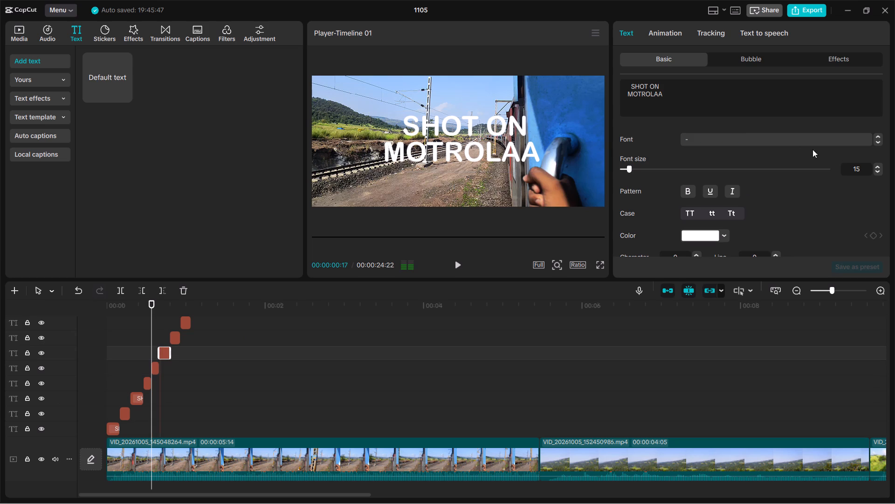
click(880, 143)
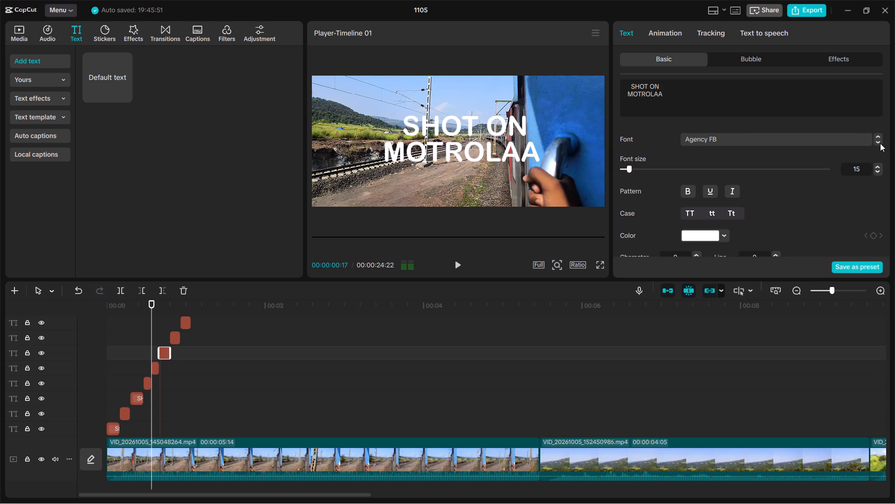
click(881, 143)
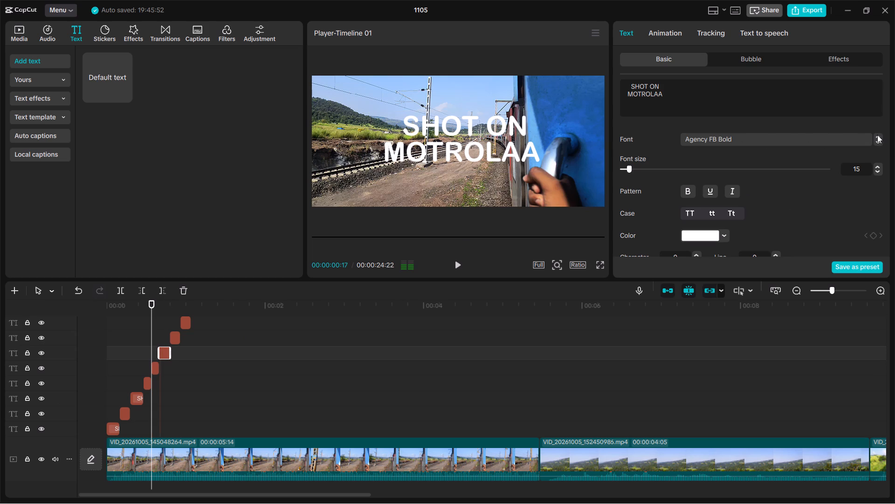
click(877, 135)
drag(152, 304, 163, 303)
Change the seventh text clip's font to Algerian, trying Agency FB and Agency FB Bold on it first.
click(173, 340)
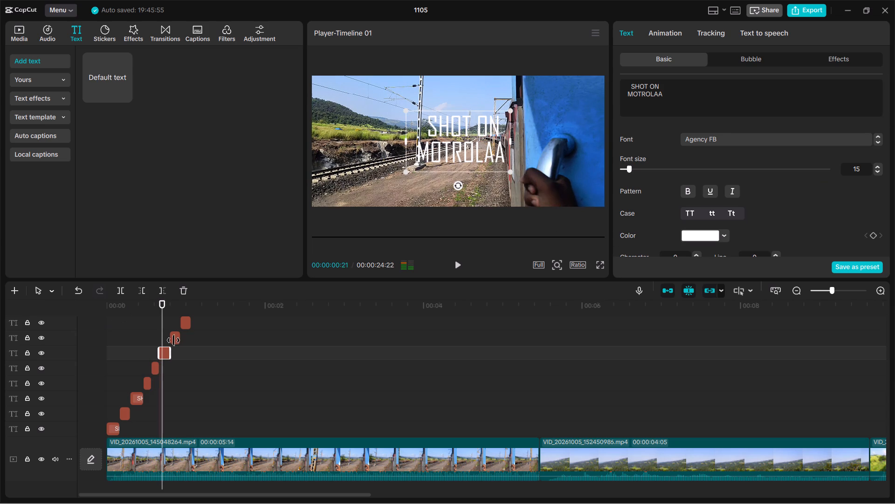
drag(161, 303, 169, 303)
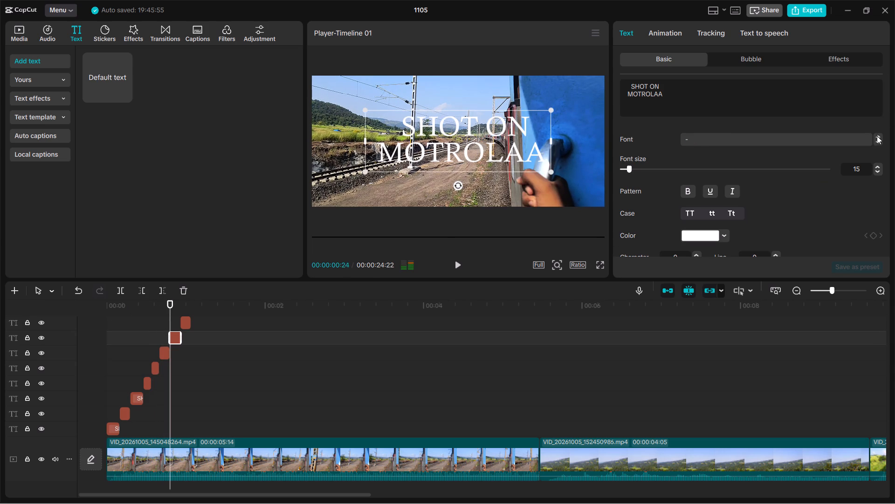
click(879, 141)
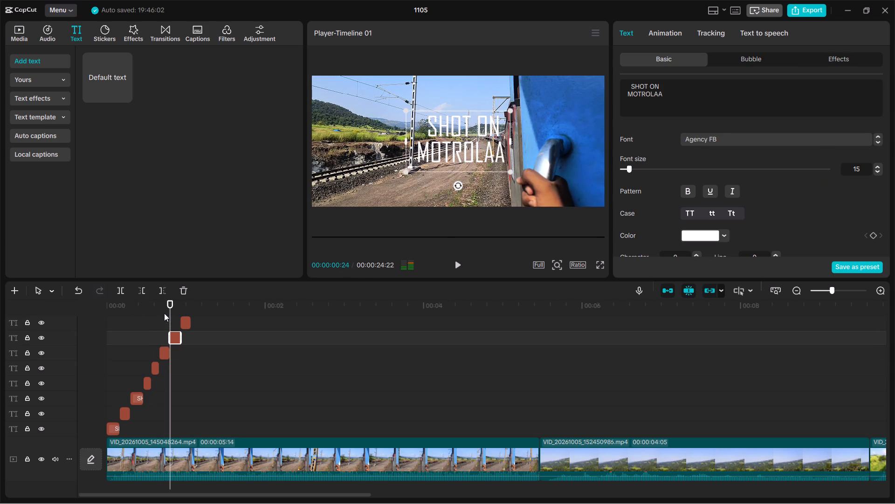
drag(172, 308, 173, 309)
drag(173, 309, 165, 310)
click(881, 141)
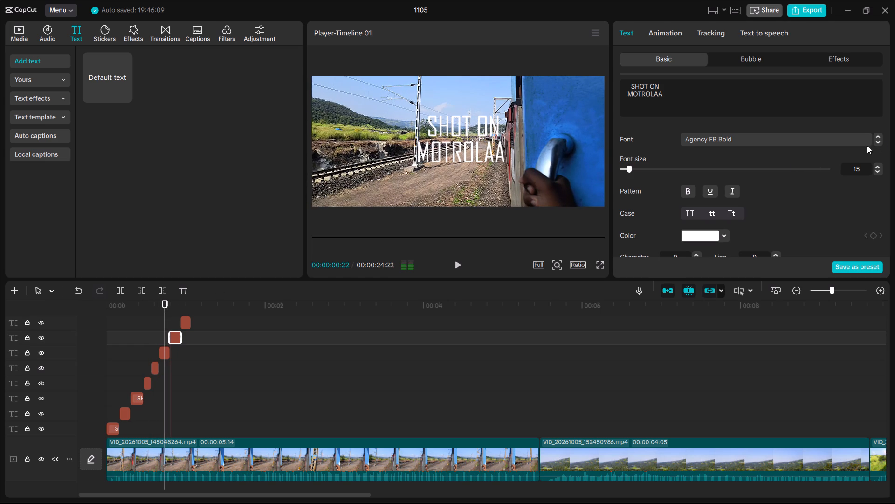
drag(162, 307, 172, 306)
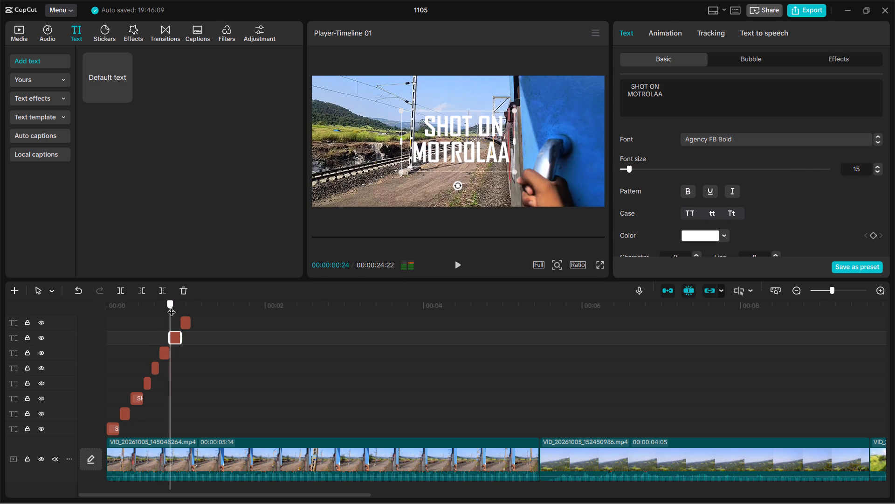
drag(172, 306, 185, 305)
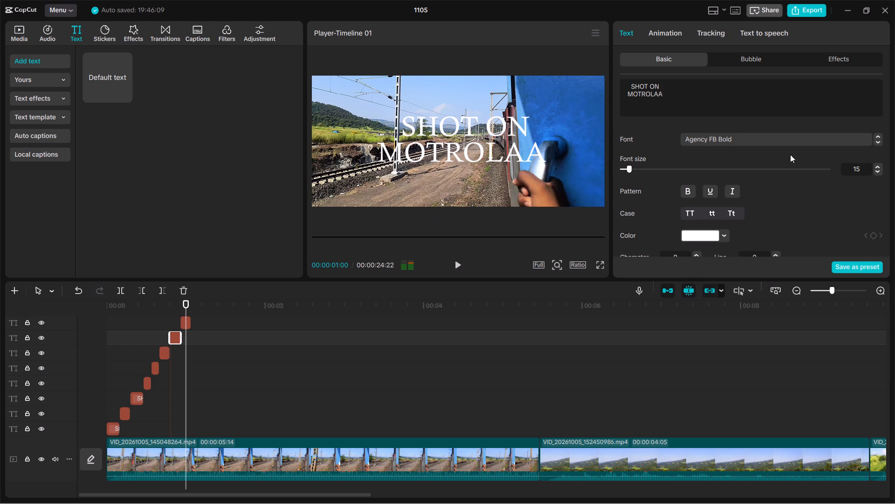
click(877, 142)
Change the eighth text clip's font to Agency FB with the playhead at 00:00:00:28.
click(184, 322)
click(181, 303)
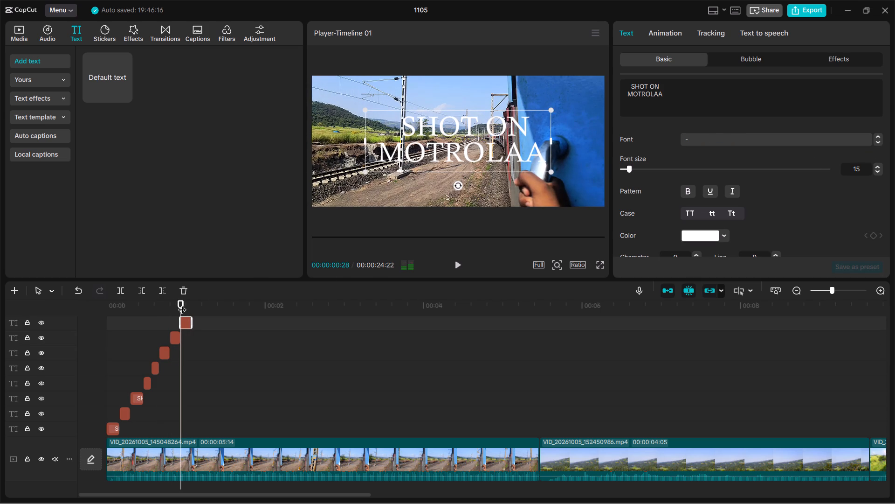
click(879, 141)
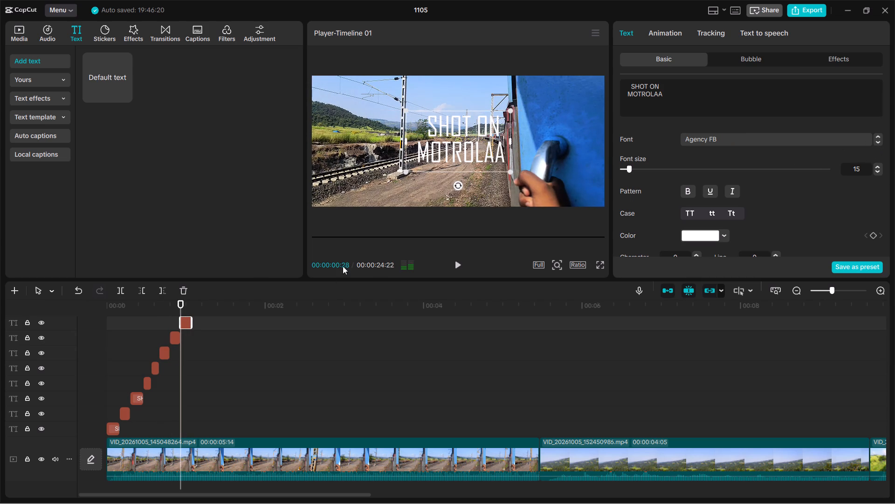
Preview the SHOT ON MOTROLAA text sequence from the start of the timeline through the eighth clip.
drag(183, 306, 0, 318)
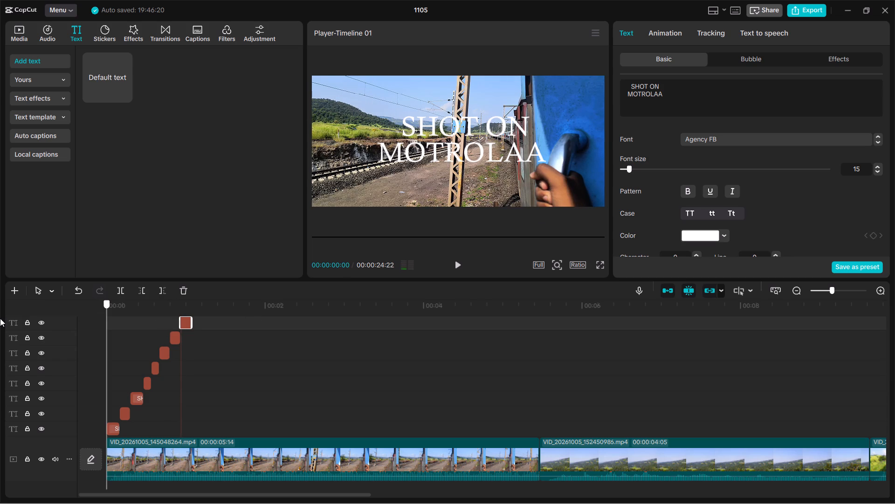
drag(0, 318, 0, 319)
drag(37, 331, 41, 331)
click(456, 267)
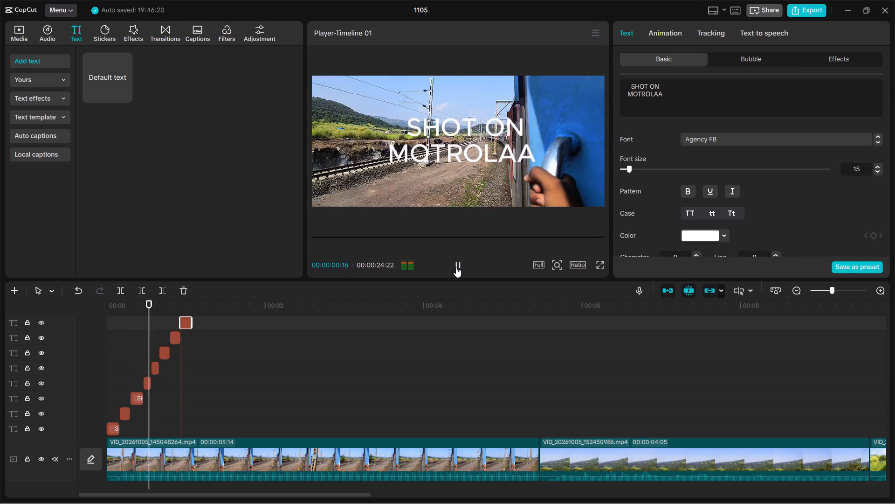
click(456, 267)
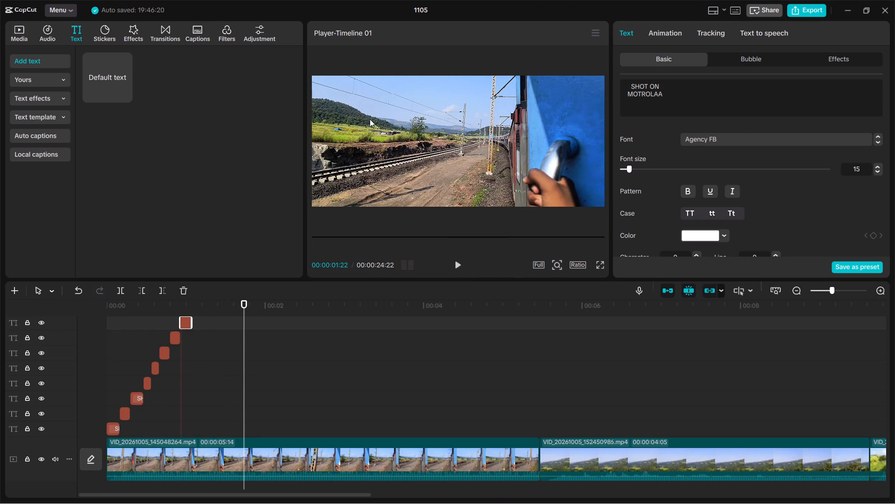
Add a ninth default text clip just after the eighth, on the seventh clip's track, and trim it to a few frames.
drag(113, 72, 205, 315)
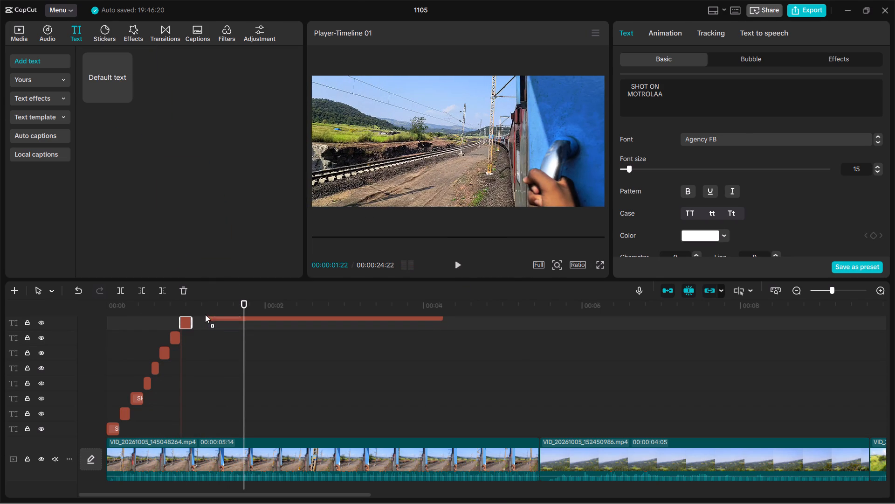
drag(205, 315, 194, 340)
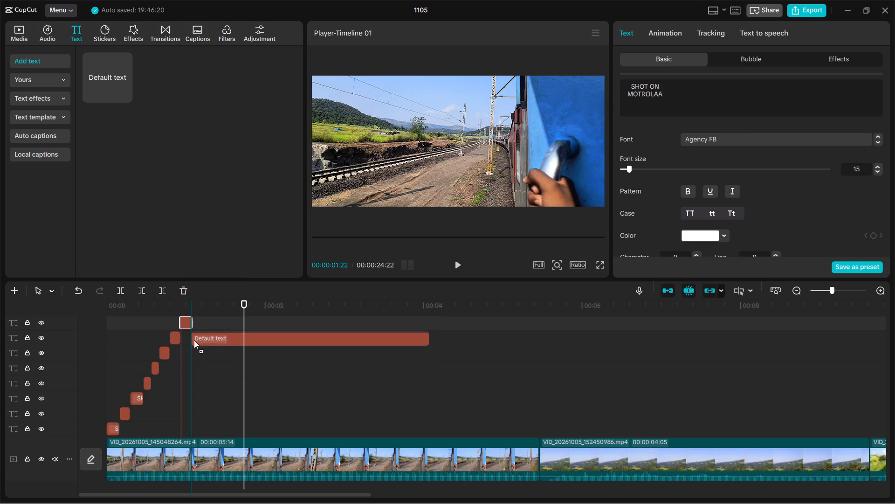
drag(194, 340, 195, 340)
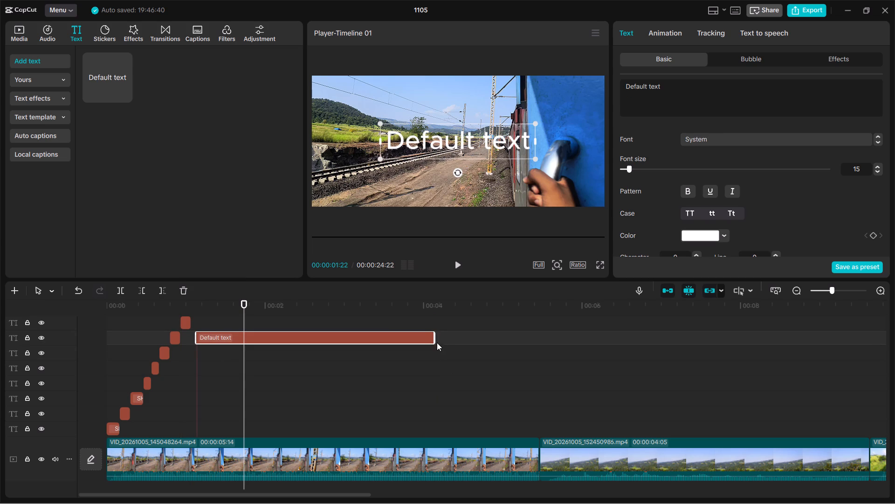
drag(436, 342, 208, 341)
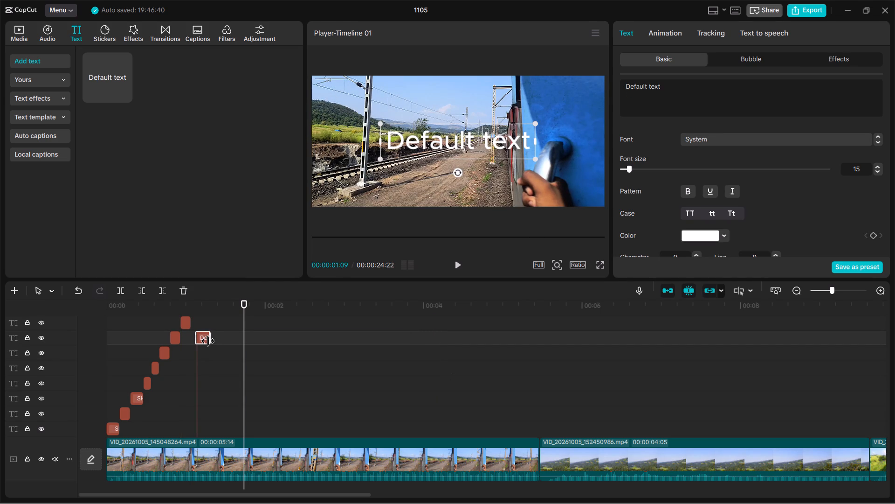
drag(208, 341, 206, 341)
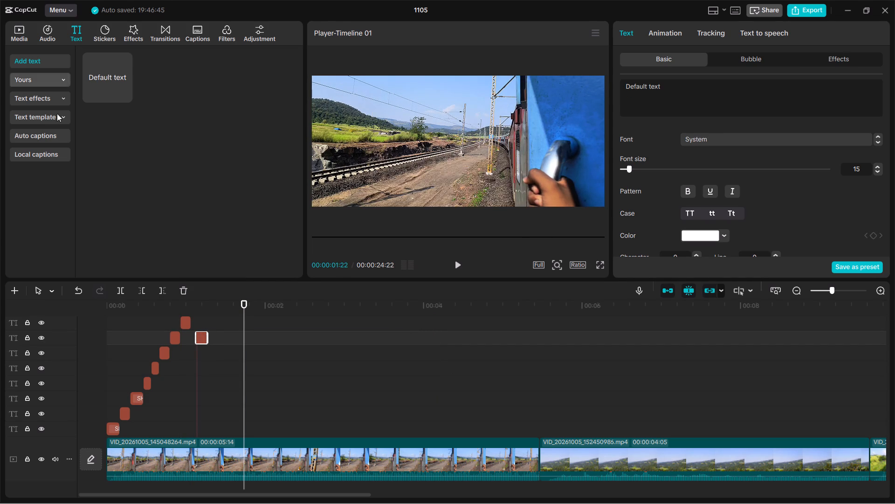
Add a tenth default text clip from the ninth clip's end, on the sixth clip's track, and trim it to a fraction of a second.
drag(98, 80, 210, 354)
drag(445, 354, 241, 360)
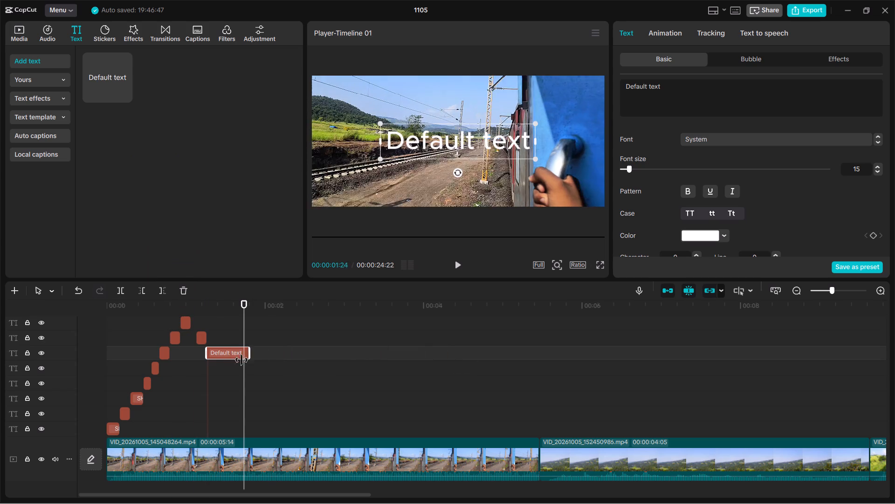
drag(241, 360, 220, 360)
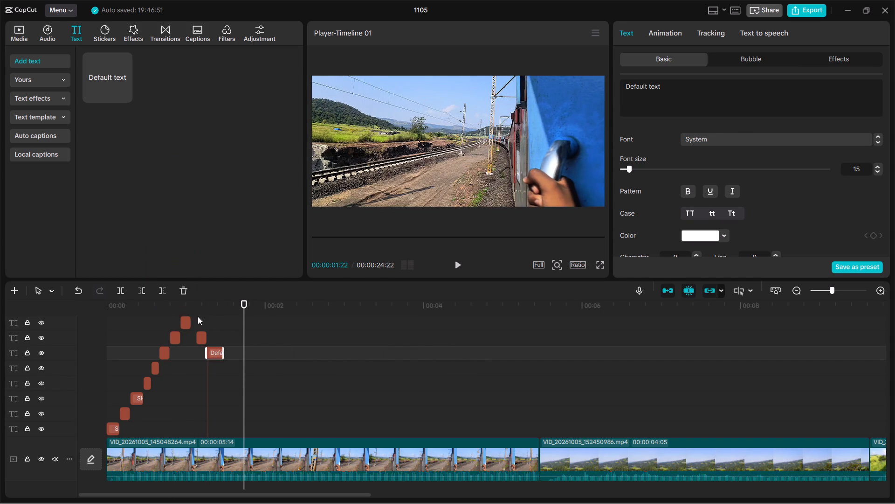
Extend the ninth text clip's start back to meet the end of the eighth clip, closing the gap.
click(200, 341)
drag(195, 339, 188, 341)
click(208, 338)
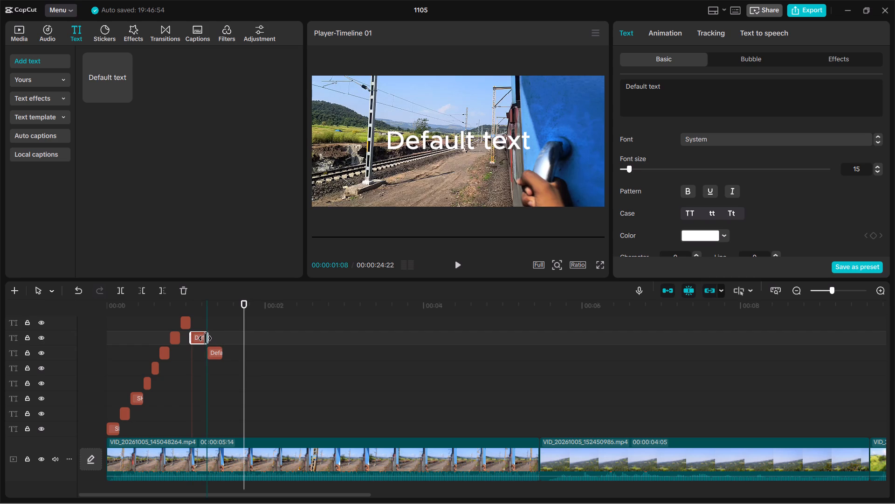
Add an eleventh default text clip from the tenth clip's end, on the fifth clip's track, and trim it to a few frames.
click(103, 87)
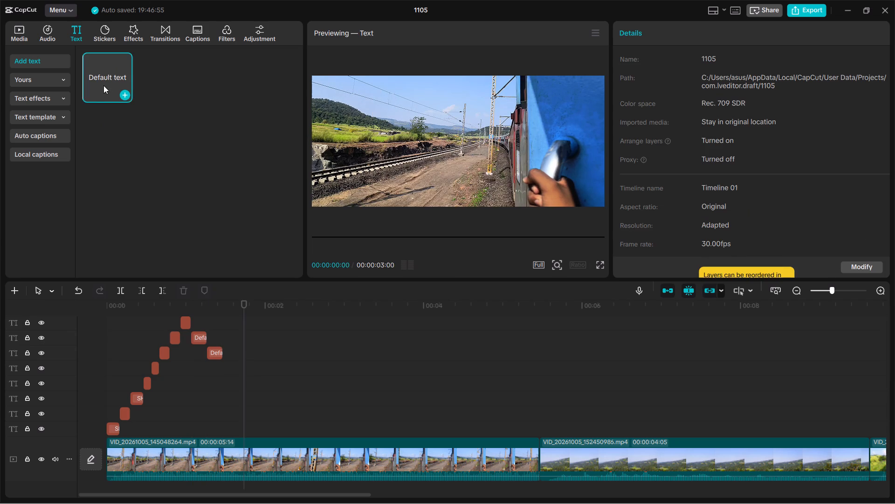
drag(103, 85, 220, 370)
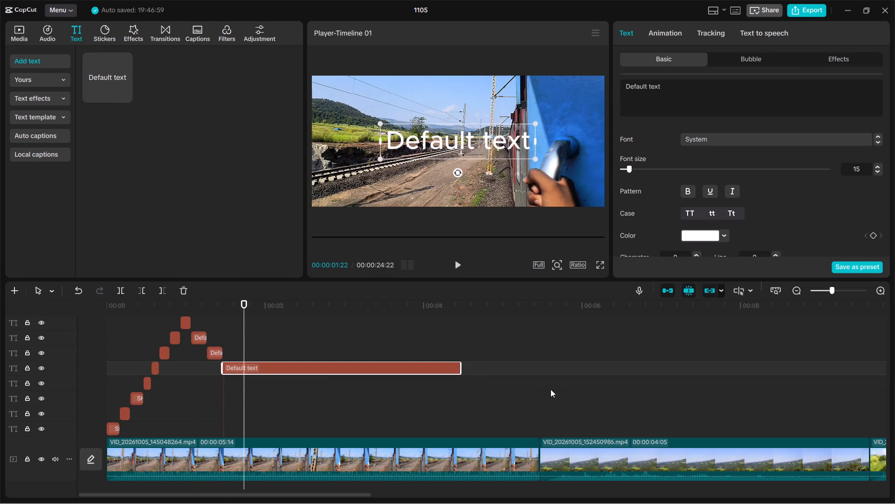
drag(462, 372, 231, 370)
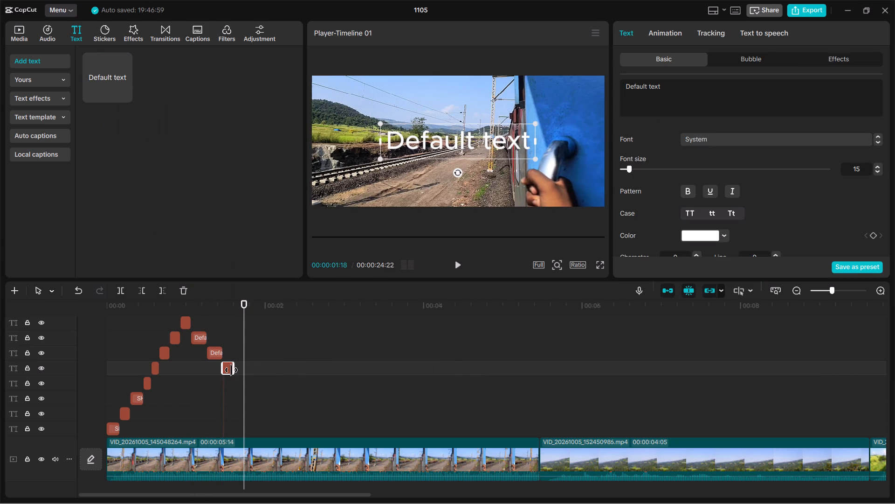
drag(231, 370, 233, 370)
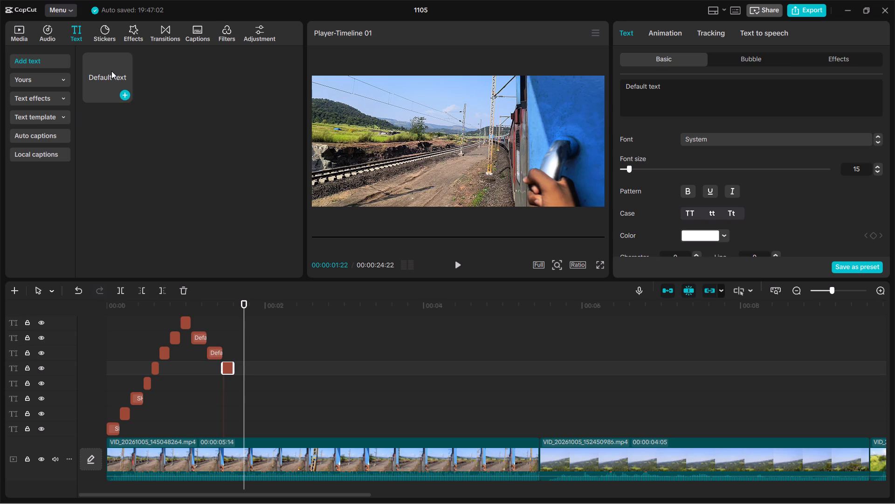
Add a twelfth default text clip after the eleventh, on a new track below the fourth clip's, and trim it to a few frames.
drag(111, 70, 236, 389)
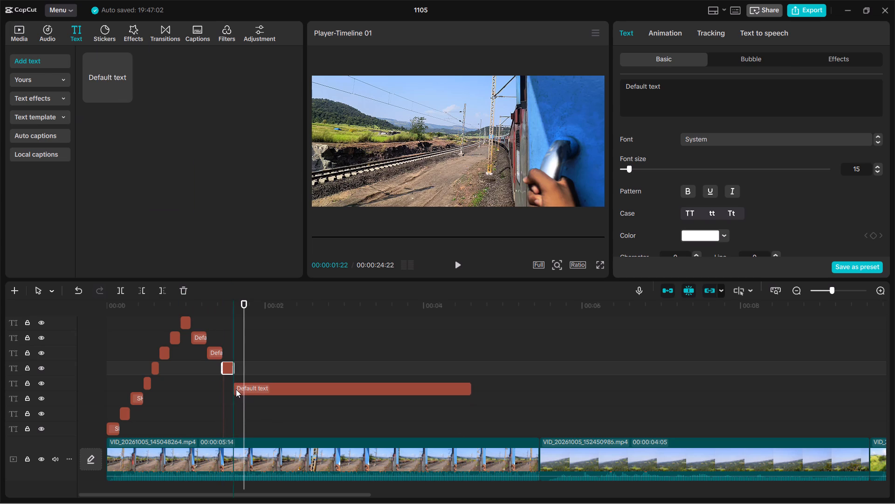
drag(471, 397, 115, 427)
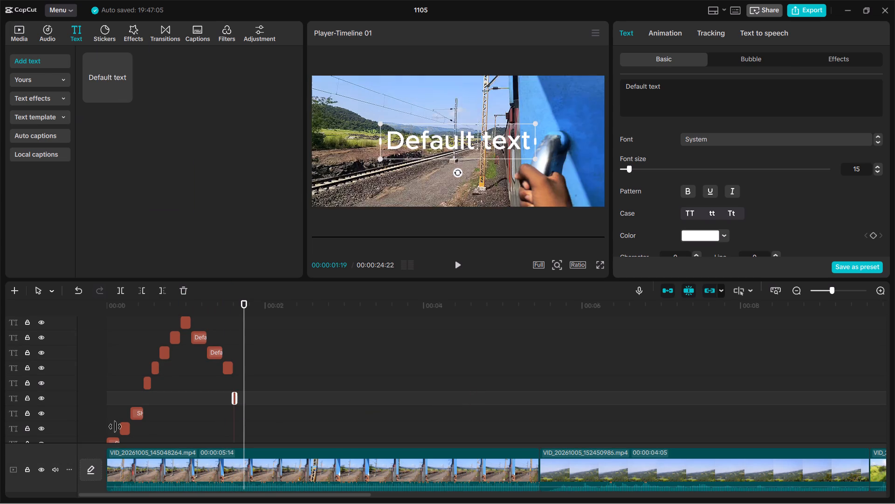
drag(115, 427, 241, 423)
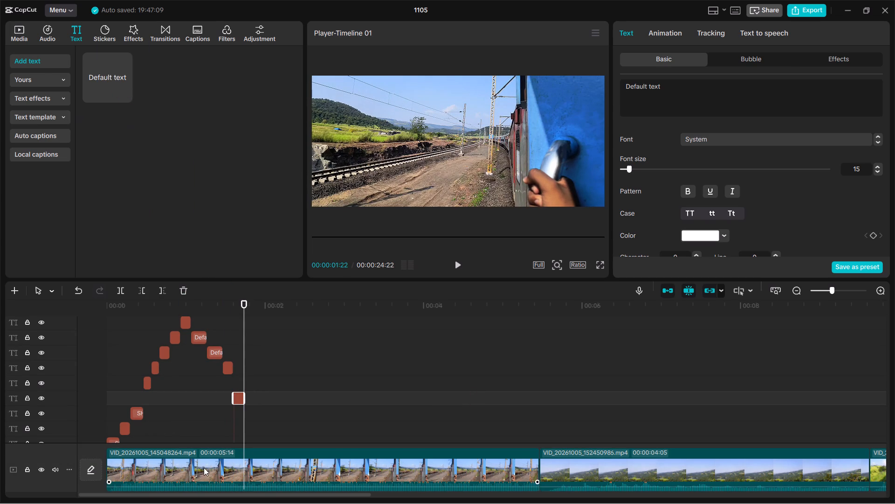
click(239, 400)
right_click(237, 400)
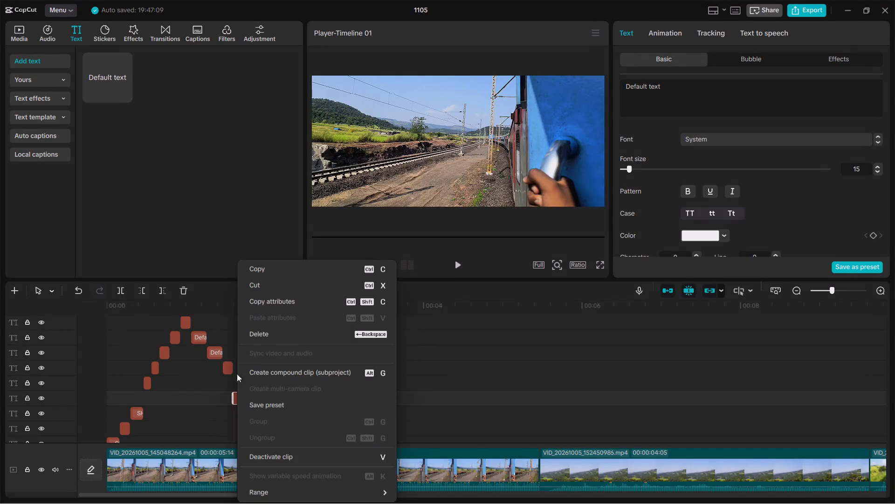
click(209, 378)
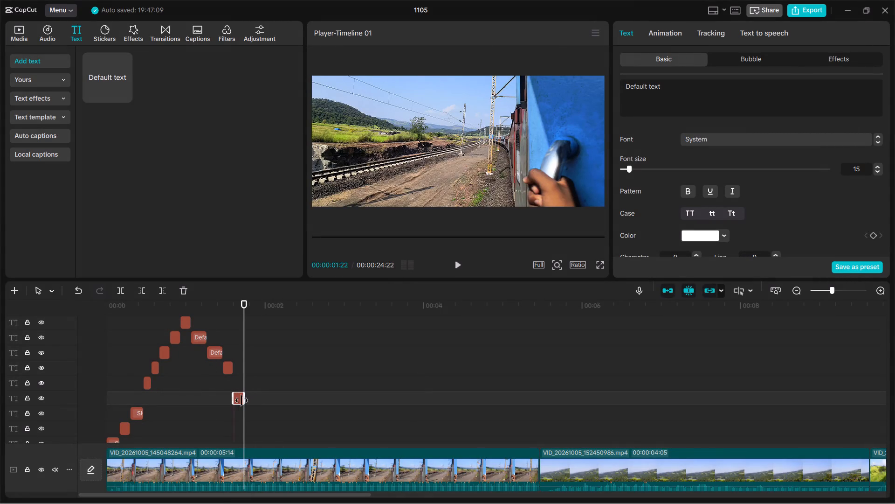
Add a thirteenth default text clip at the twelfth clip's end, on the third clip's track, and trim it to a few frames.
drag(97, 66, 243, 403)
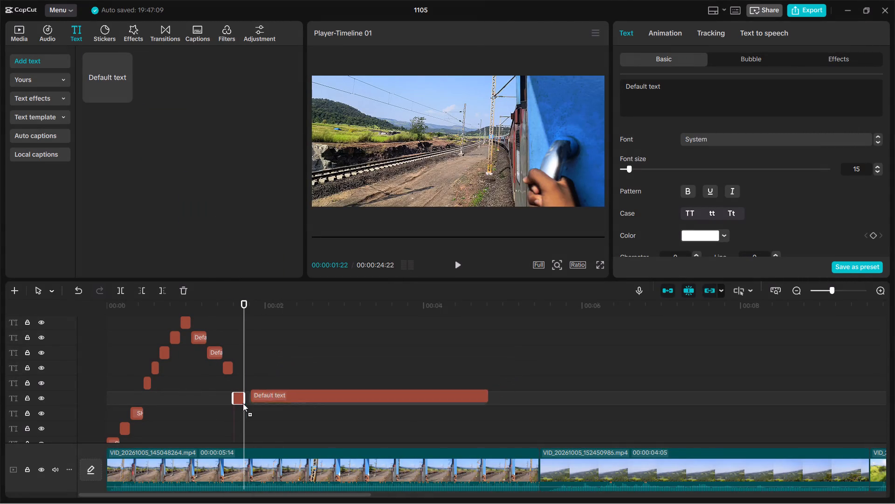
drag(243, 403, 243, 413)
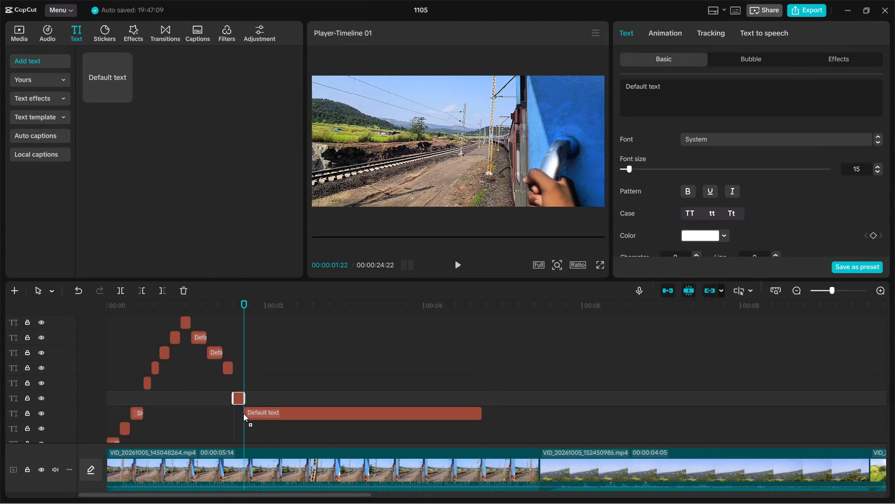
drag(243, 413, 242, 414)
drag(483, 417, 259, 440)
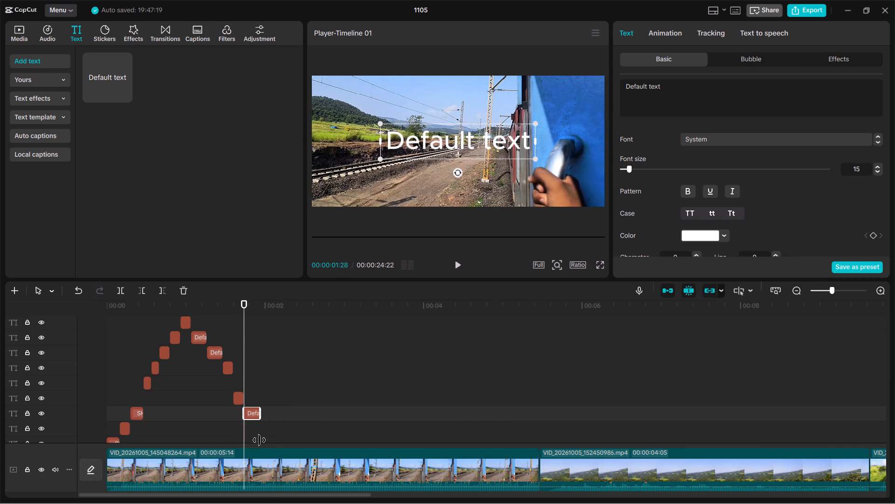
drag(259, 440, 254, 443)
Add a fourteenth default text clip at the thirteenth clip's end, on the second clip's track, and trim it to a few frames.
drag(90, 74, 263, 315)
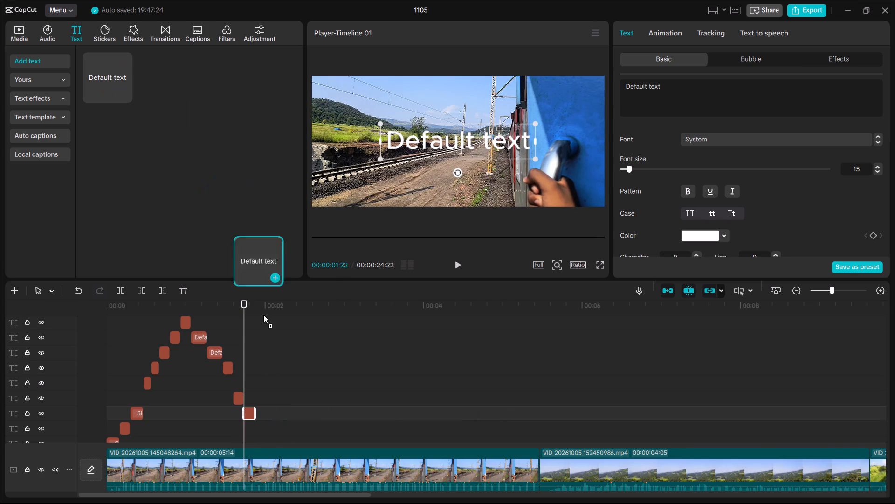
drag(263, 315, 257, 427)
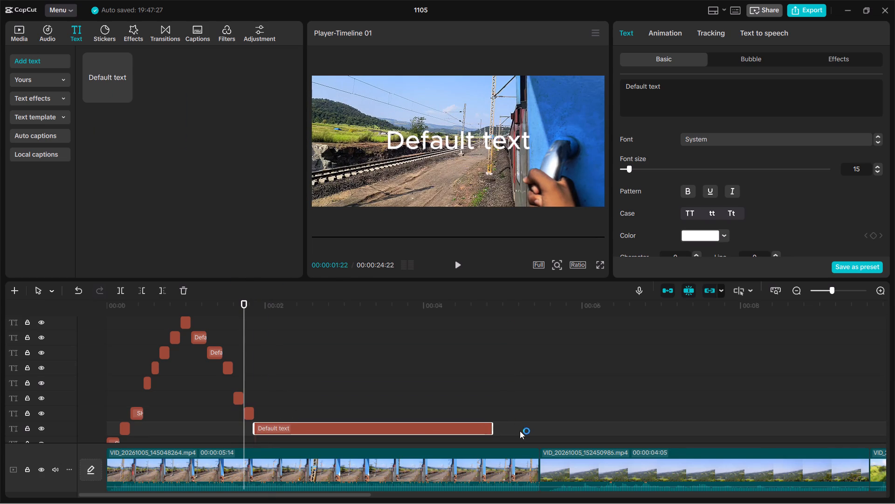
drag(491, 430, 270, 435)
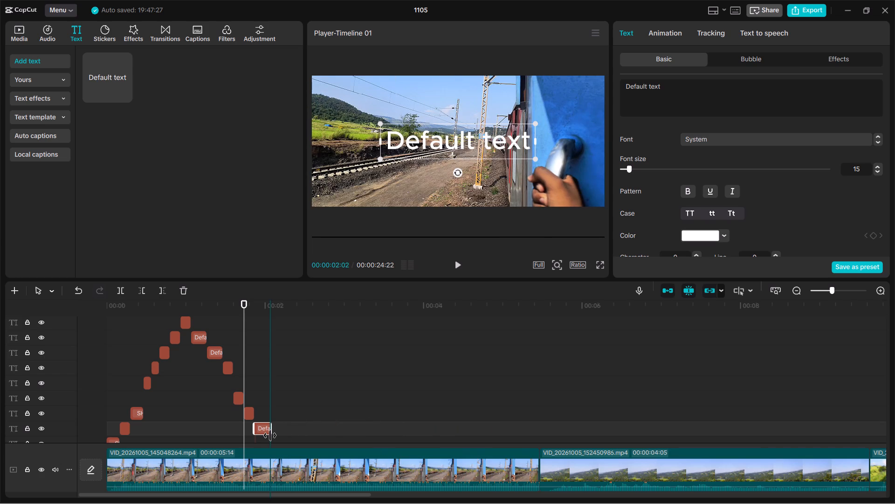
drag(270, 435, 264, 439)
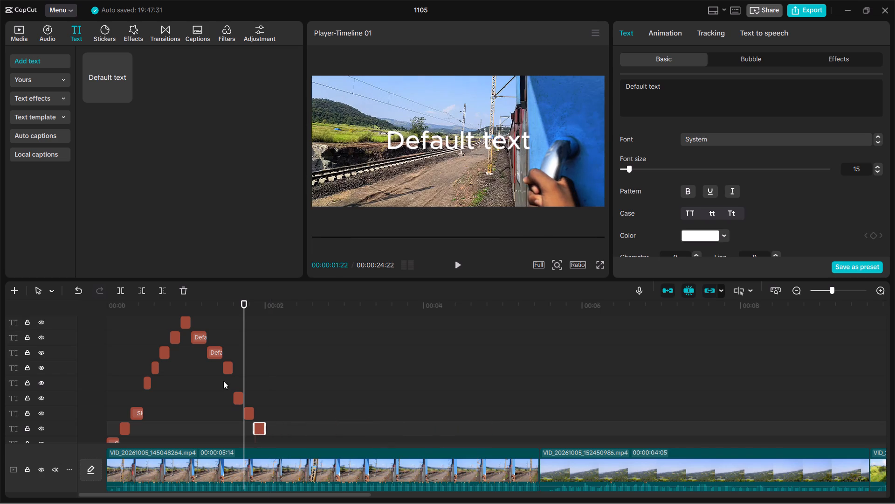
Replace the ninth text clip's default wording with the copied two-line text SHOT ON MOTROLAA.
click(234, 396)
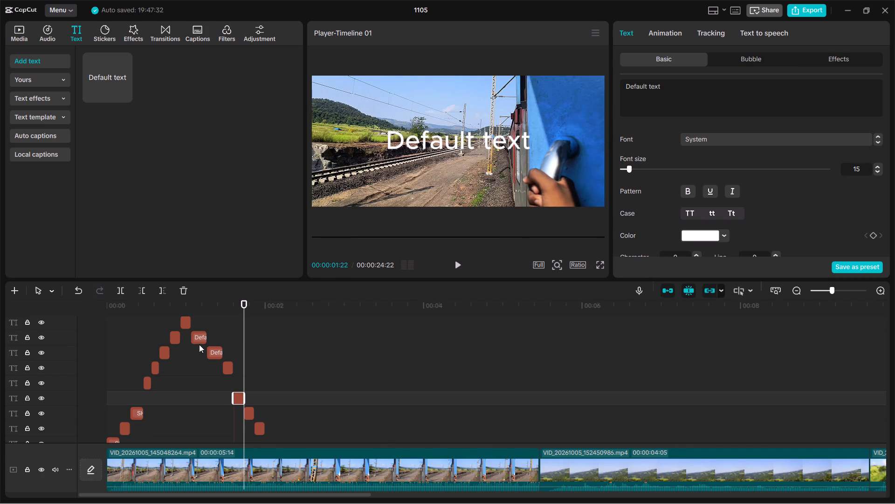
click(199, 338)
drag(733, 99, 617, 87)
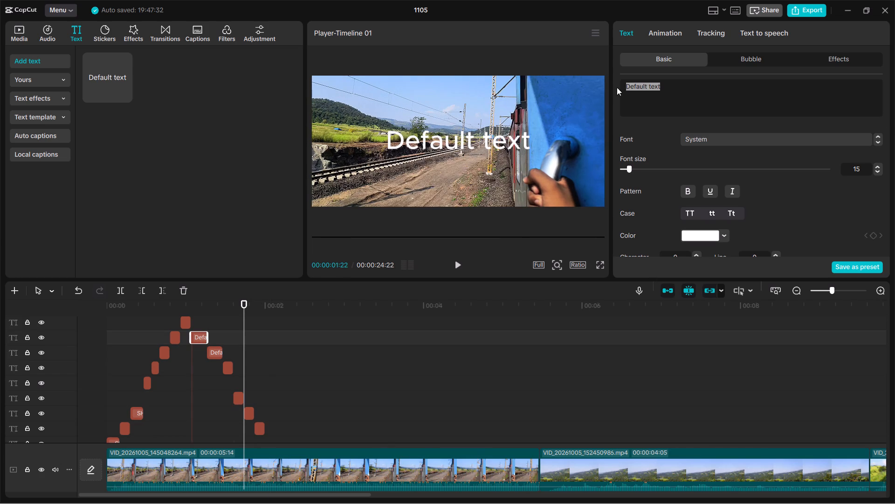
drag(617, 87, 621, 86)
key(space)
key(ctrl+v)
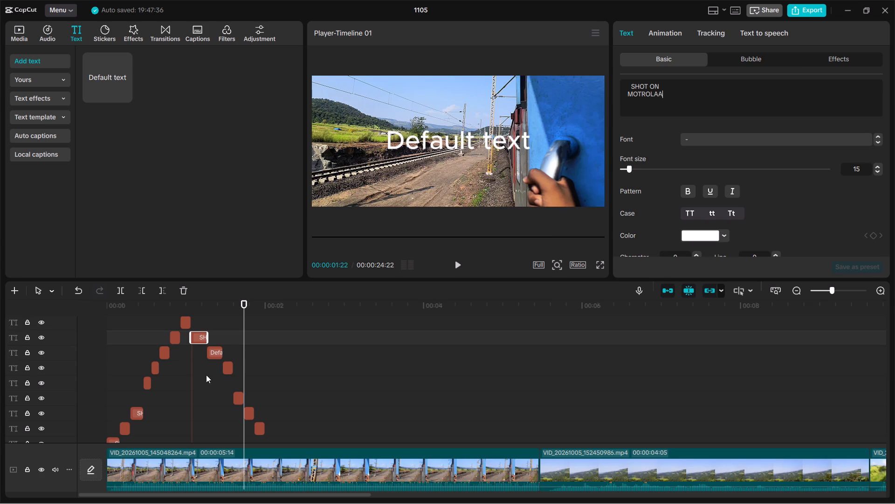
Replace the tenth text clip's default wording with the copied two-line text SHOT ON MOTROLAA.
click(214, 355)
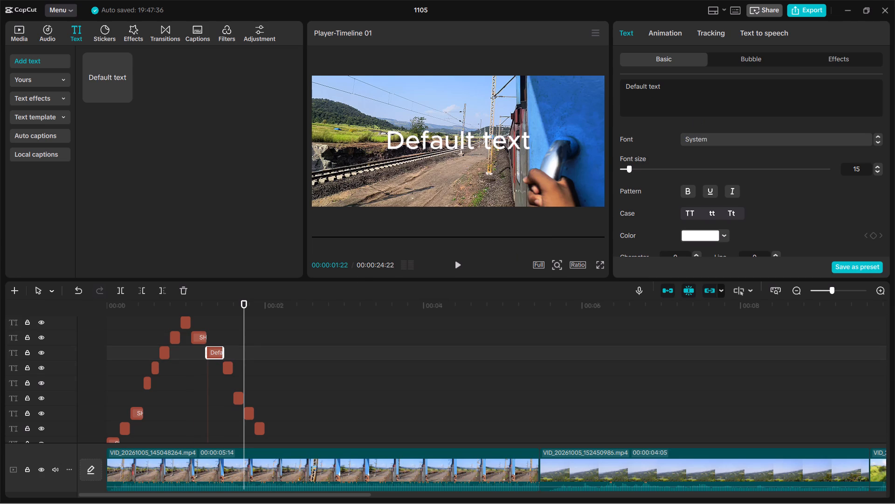
drag(698, 93, 585, 80)
key(space)
key(ctrl+v)
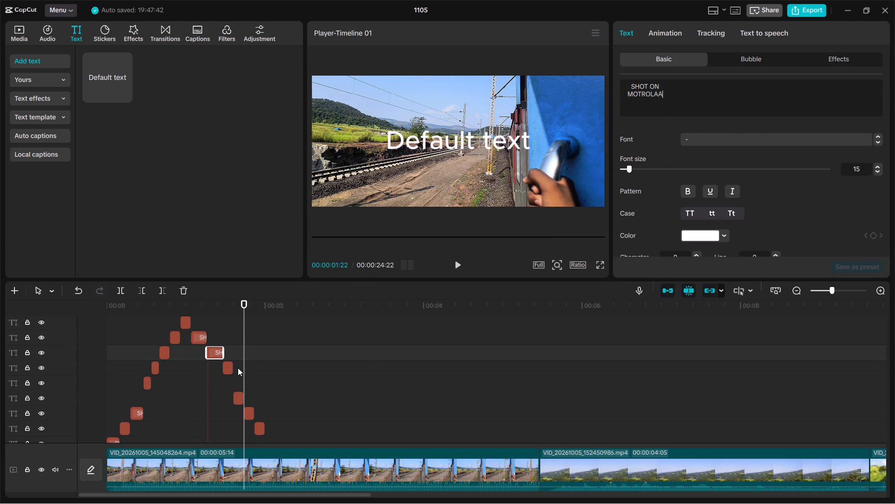
Replace the eleventh text clip's default wording with the copied two-line text SHOT ON MOTROLAA.
click(231, 370)
drag(709, 85, 708, 84)
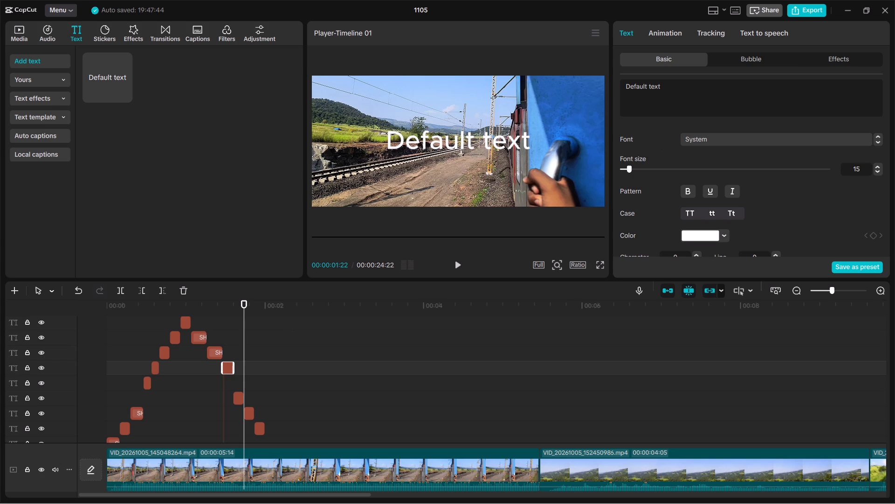
drag(708, 84, 609, 74)
key(space)
key(ctrl+v)
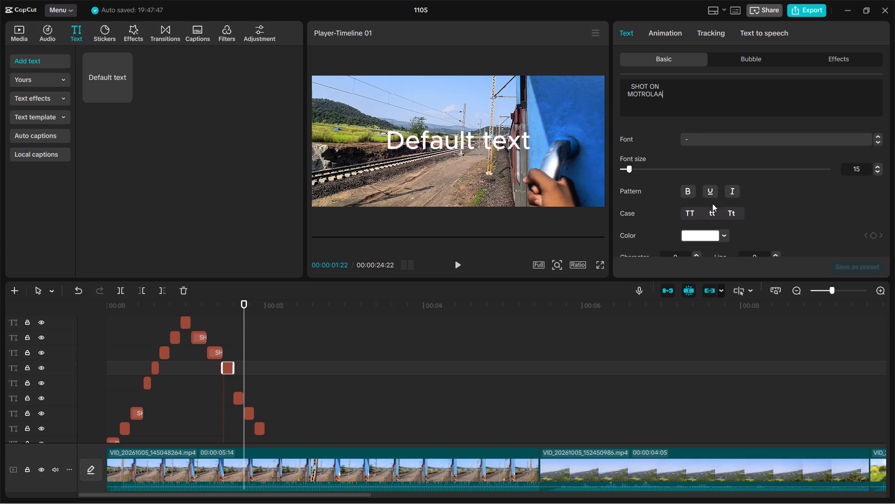
Replace the twelfth text clip's default wording with the copied two-line text SHOT ON MOTROLAA.
click(238, 400)
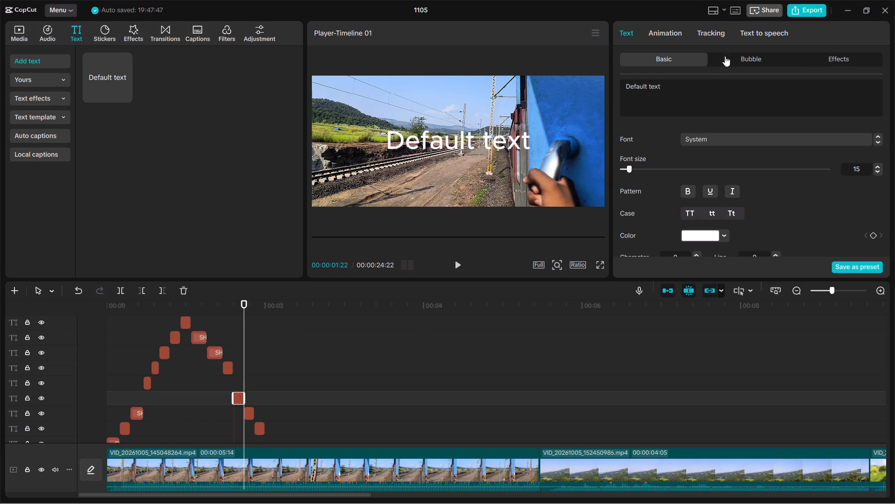
drag(662, 85, 606, 80)
key(space)
key(ctrl+space)
key(ctrl+v)
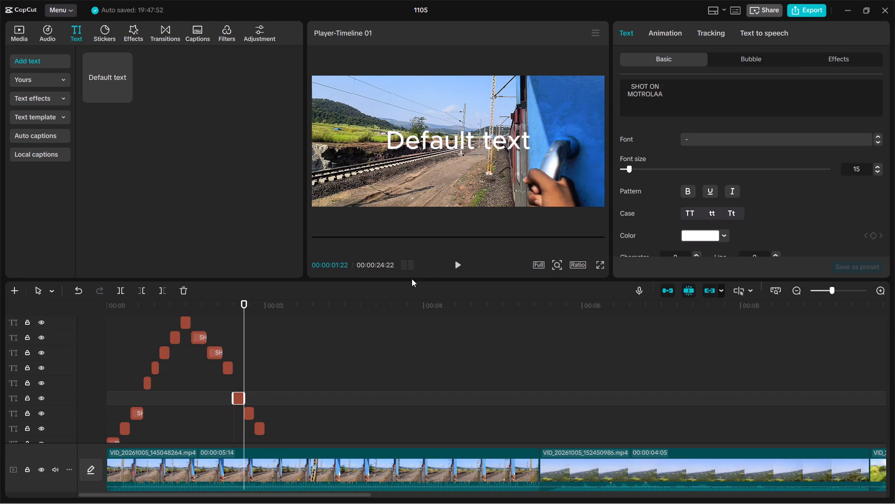
Replace the thirteenth text clip's default wording with the copied two-line text SHOT ON MOTROLAA.
click(248, 417)
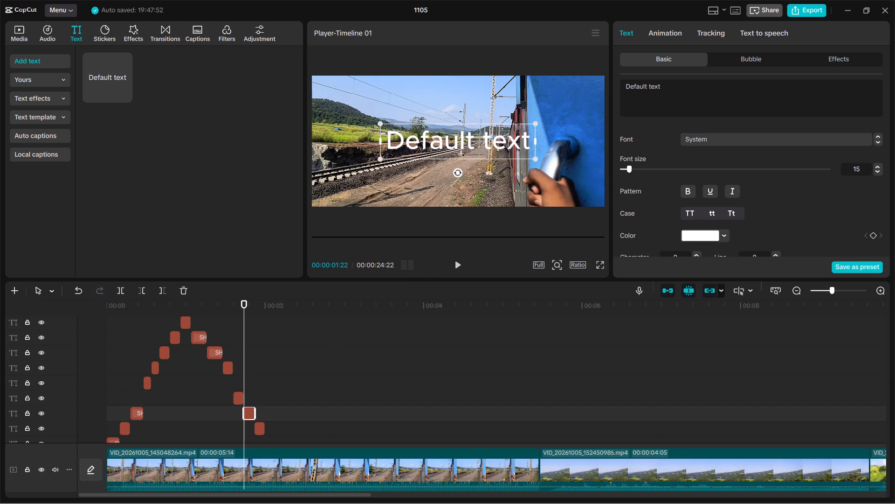
drag(663, 89, 620, 79)
key(space)
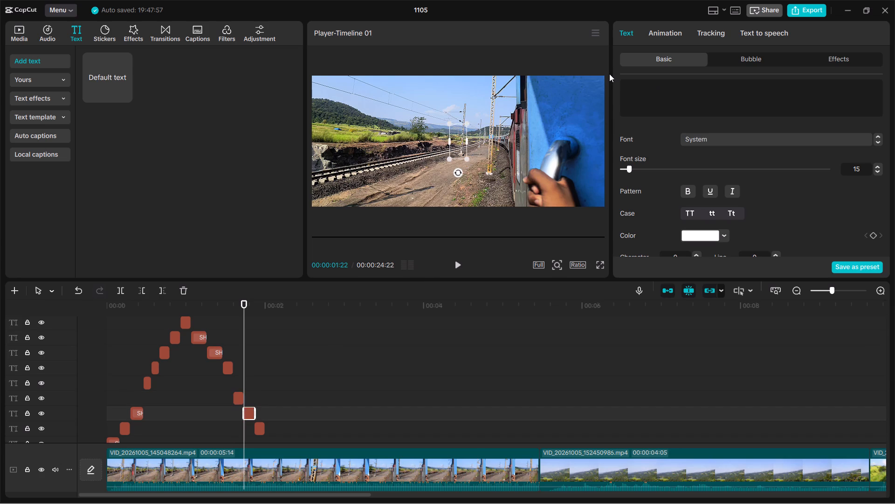
key(ctrl+v)
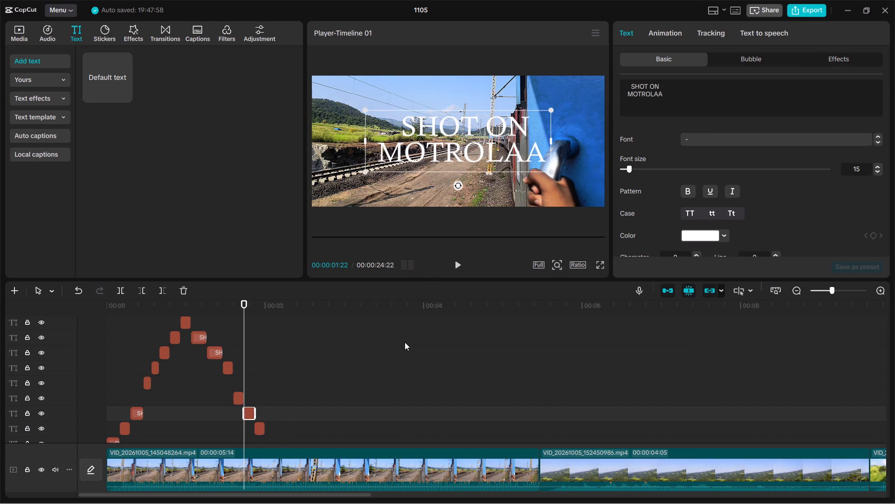
Replace the fourteenth text clip's default wording with the copied two-line text SHOT ON MOTROLAA.
click(261, 432)
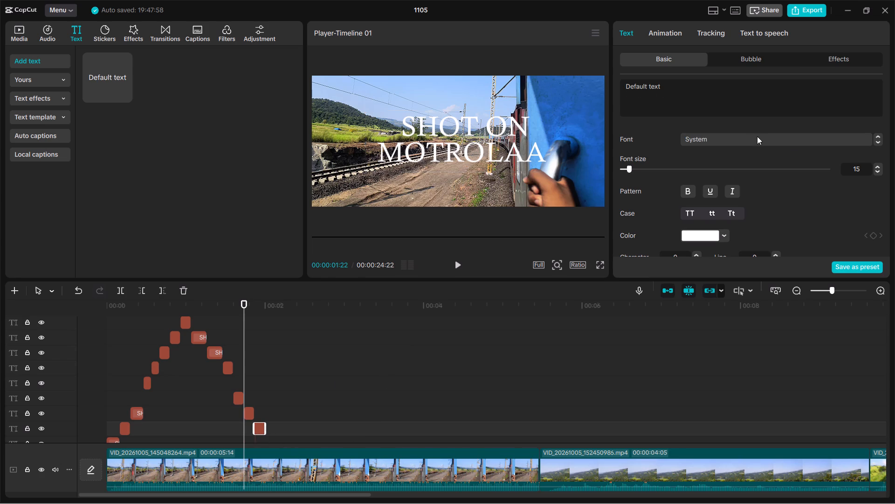
drag(668, 87, 613, 88)
key(space)
key(ctrl+v)
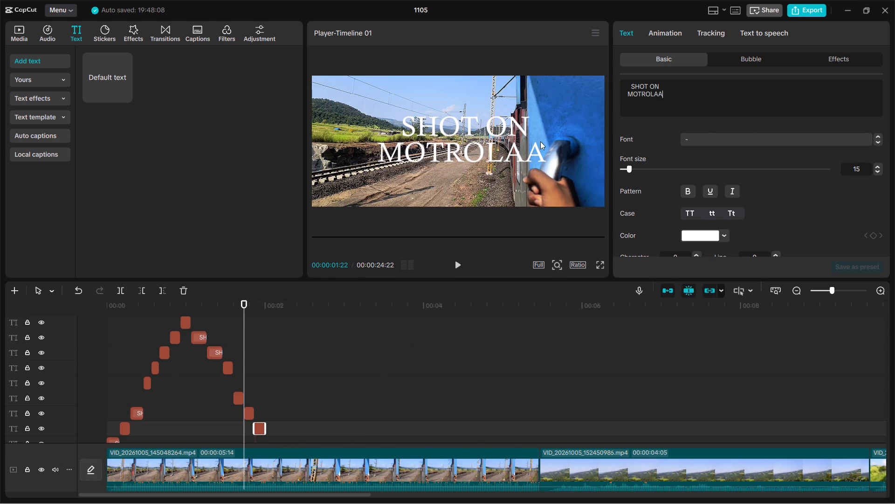
Set the ninth text clip's font to Berlin Sans FB Demi Bold, previewing it with the playhead on that clip.
click(198, 343)
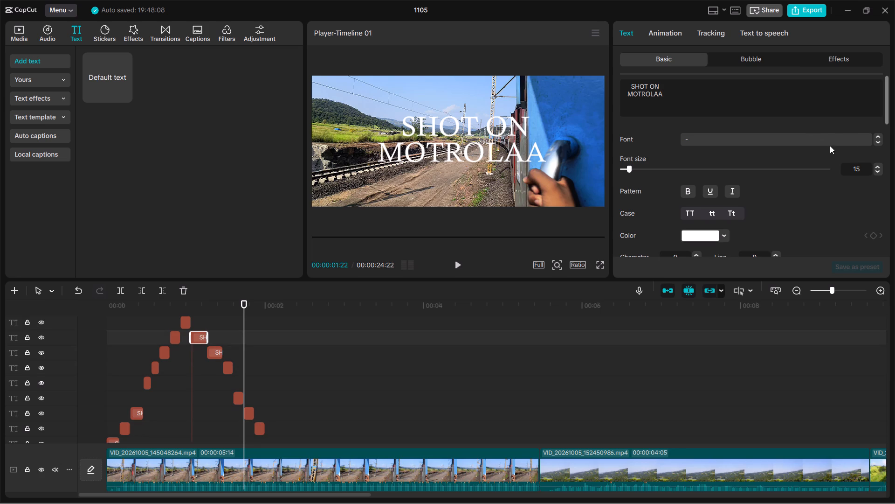
triple_click(879, 140)
triple_click(880, 140)
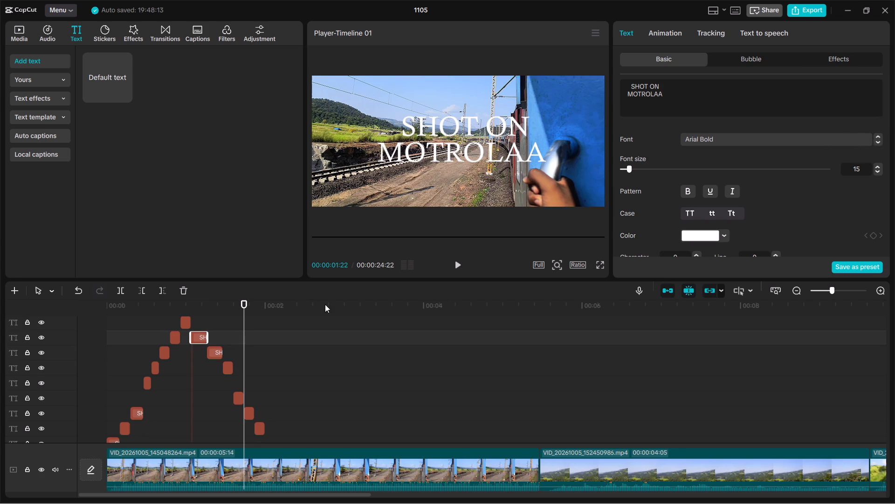
drag(240, 312, 195, 315)
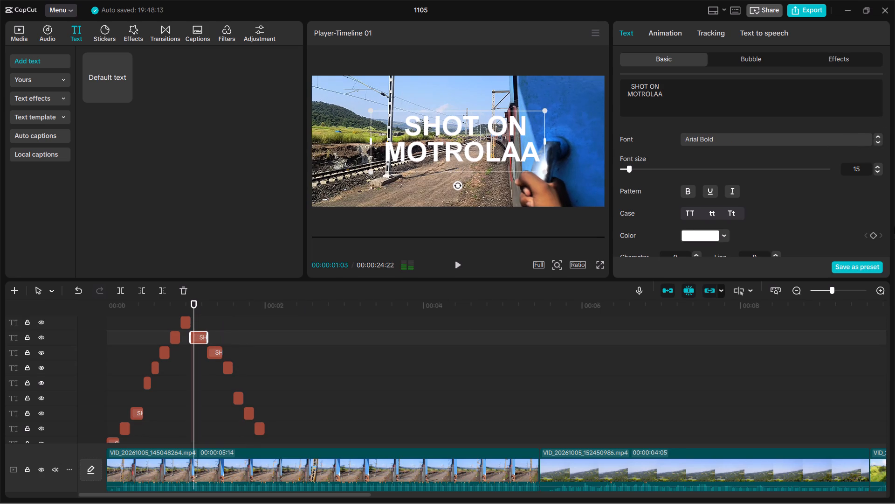
triple_click(875, 143)
triple_click(875, 143)
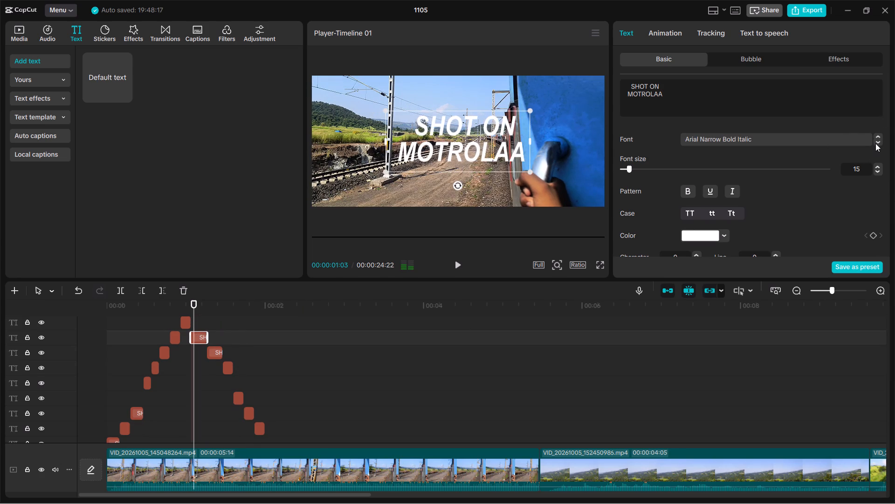
triple_click(875, 143)
triple_click(875, 143)
triple_click(875, 143)
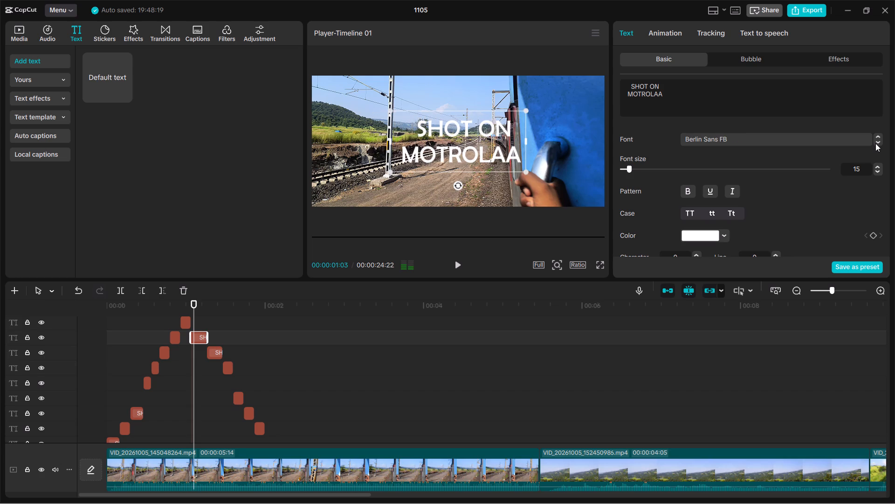
double_click(875, 143)
click(878, 136)
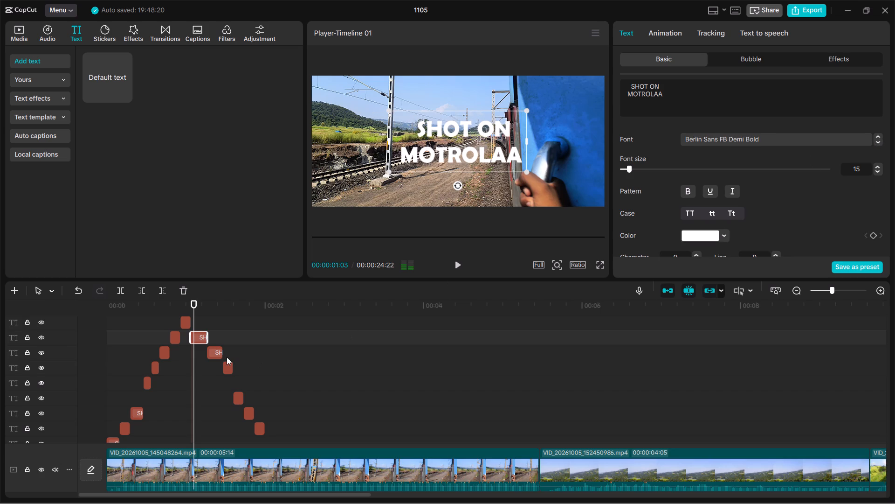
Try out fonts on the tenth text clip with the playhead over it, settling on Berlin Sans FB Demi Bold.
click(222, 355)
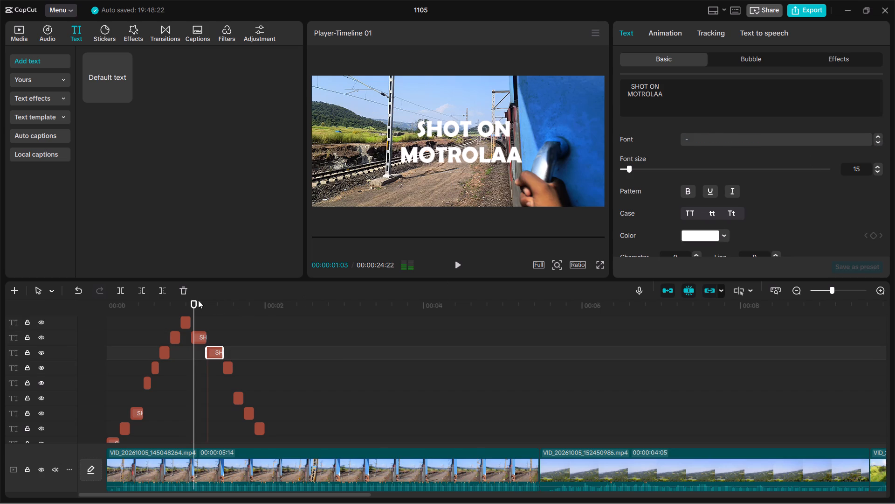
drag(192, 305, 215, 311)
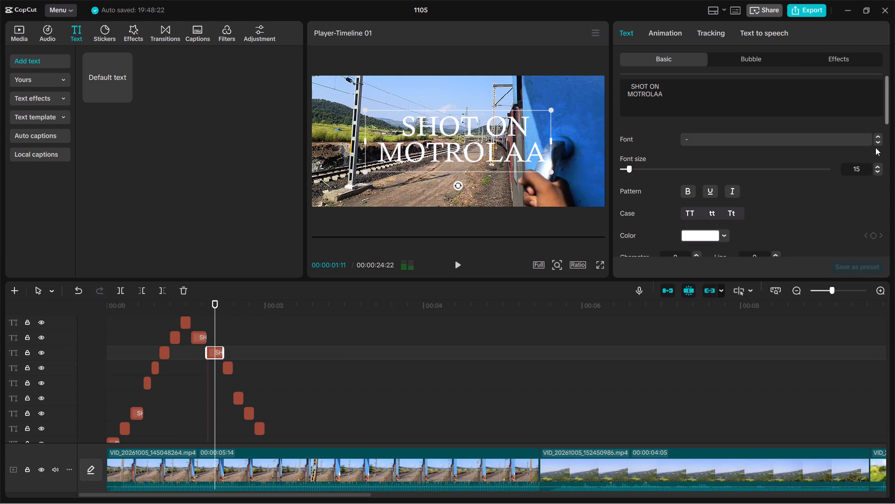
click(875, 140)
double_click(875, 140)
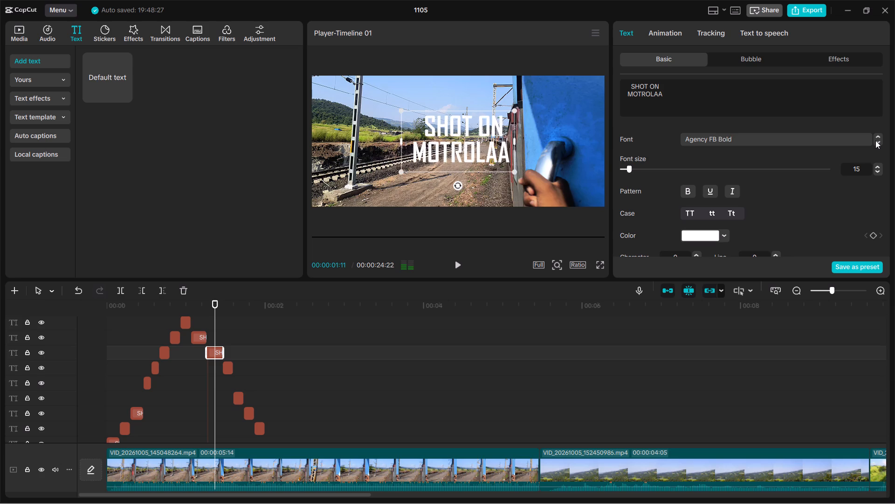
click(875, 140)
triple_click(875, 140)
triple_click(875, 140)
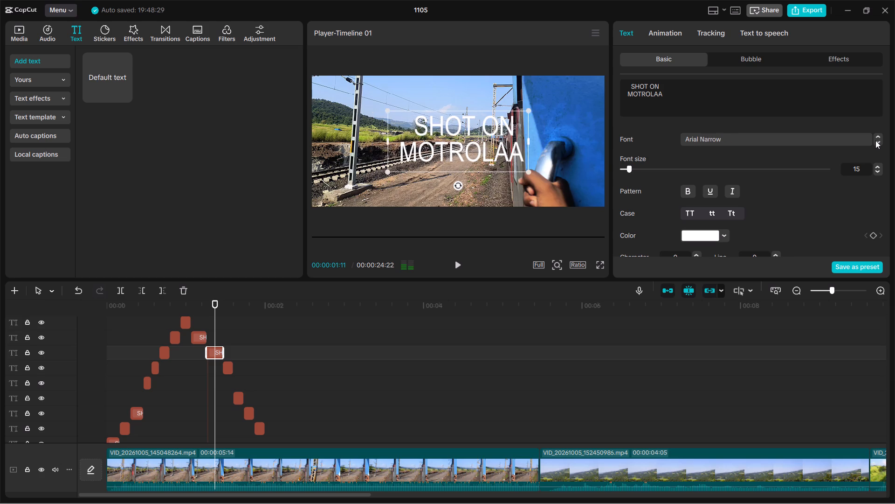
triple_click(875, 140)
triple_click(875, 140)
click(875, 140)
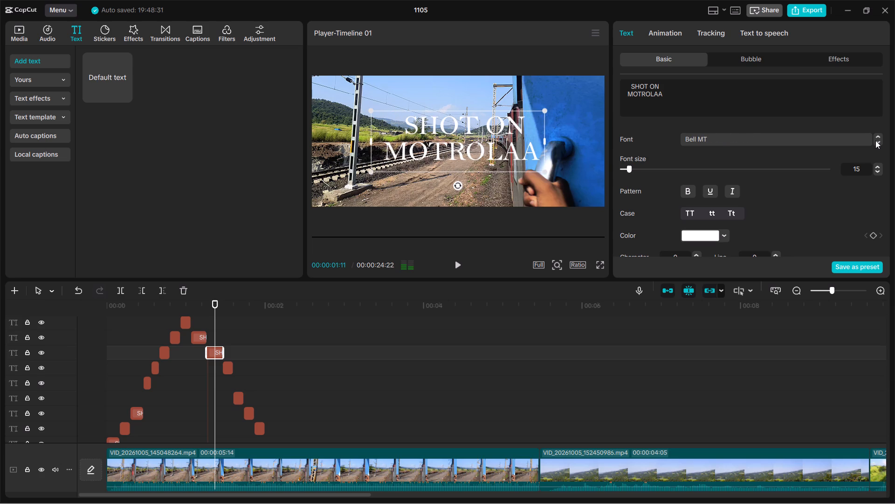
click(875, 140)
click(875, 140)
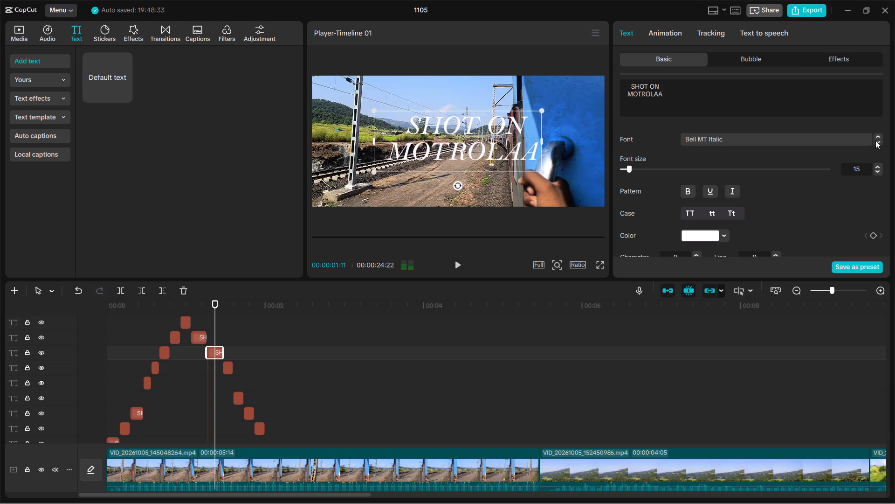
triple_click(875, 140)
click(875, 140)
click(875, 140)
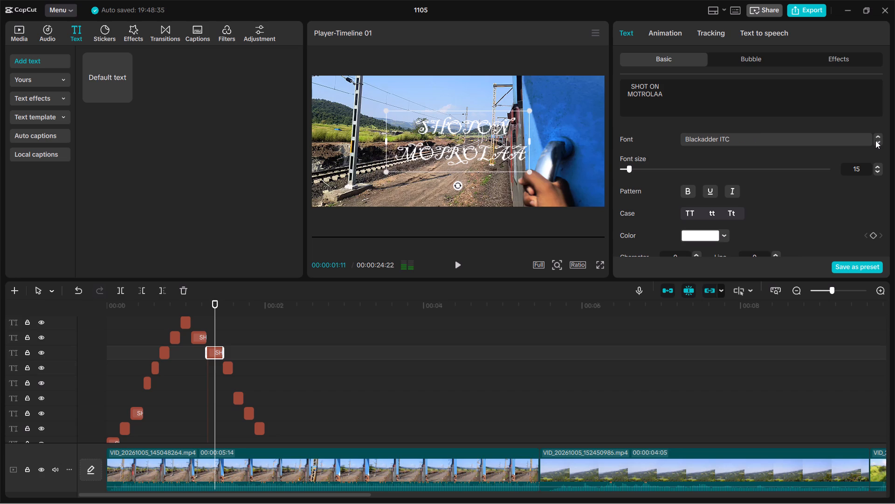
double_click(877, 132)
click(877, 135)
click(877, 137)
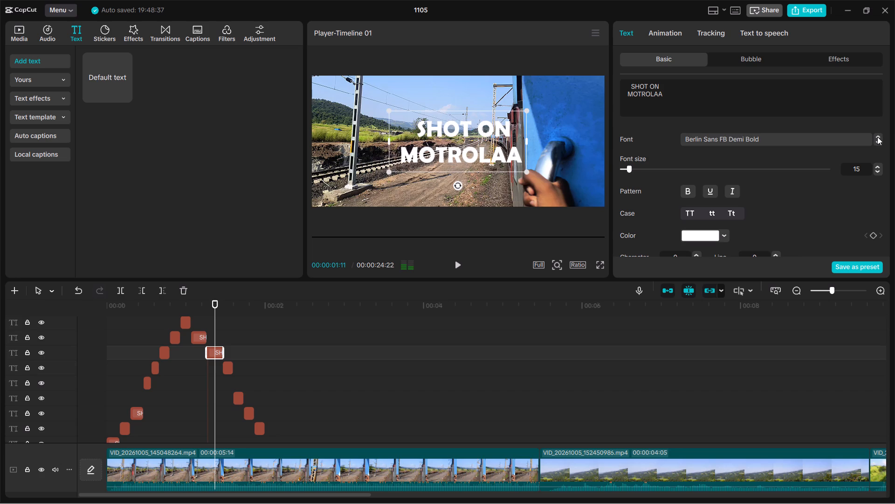
Compare the tenth text clip with the ninth and set the tenth clip's font to Bernard MT Condensed.
drag(214, 315, 213, 314)
drag(213, 314, 191, 313)
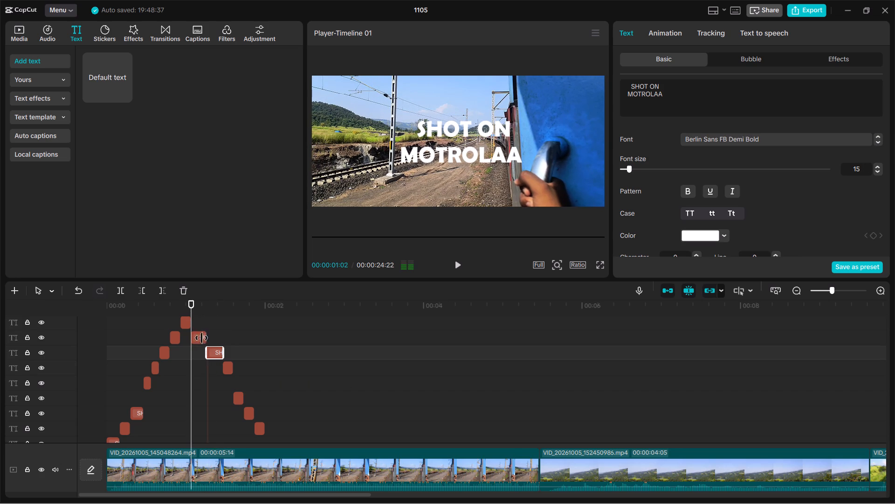
click(201, 343)
click(215, 351)
click(877, 142)
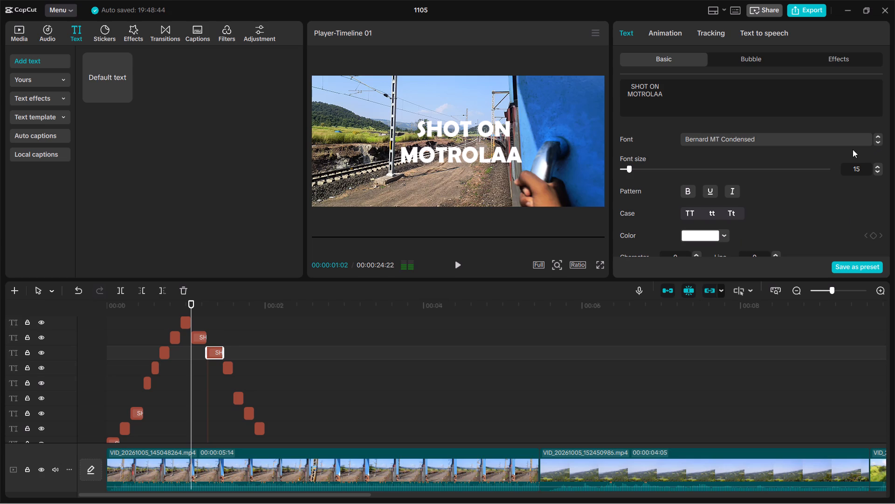
drag(188, 307, 217, 310)
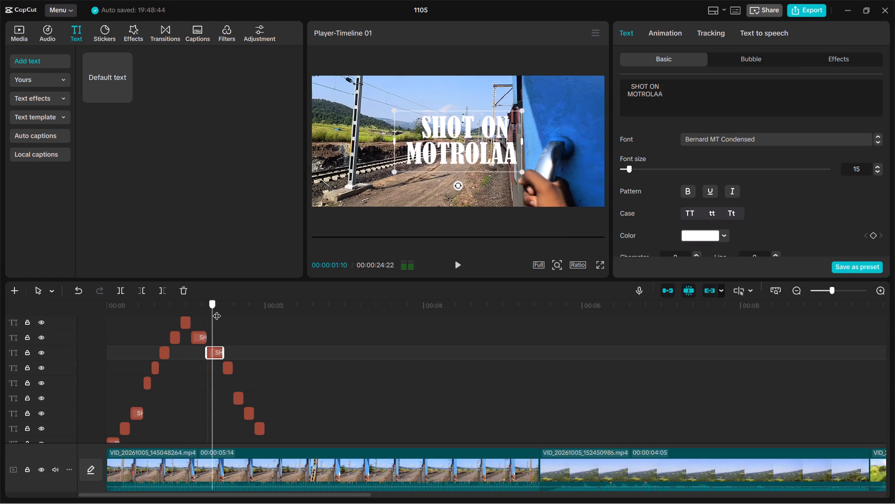
Set the eleventh text clip's font to Agency FB, previewing it with the playhead over that clip.
drag(217, 310, 224, 310)
click(228, 367)
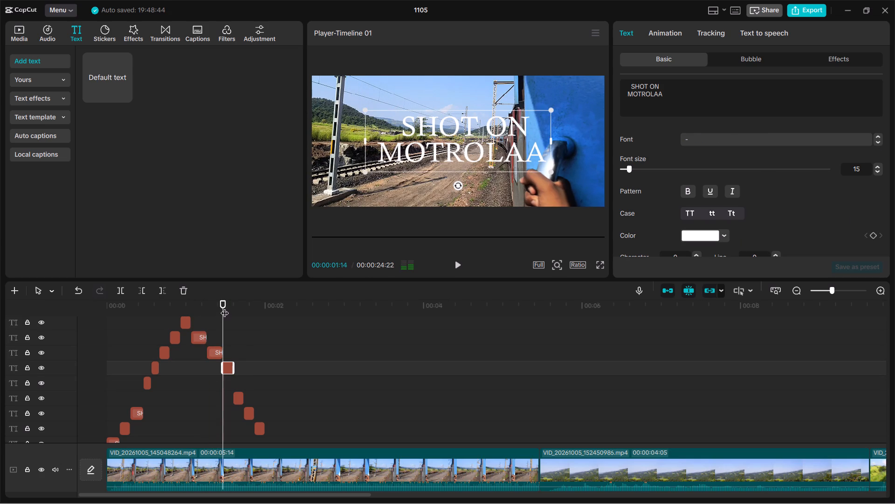
drag(225, 307, 231, 308)
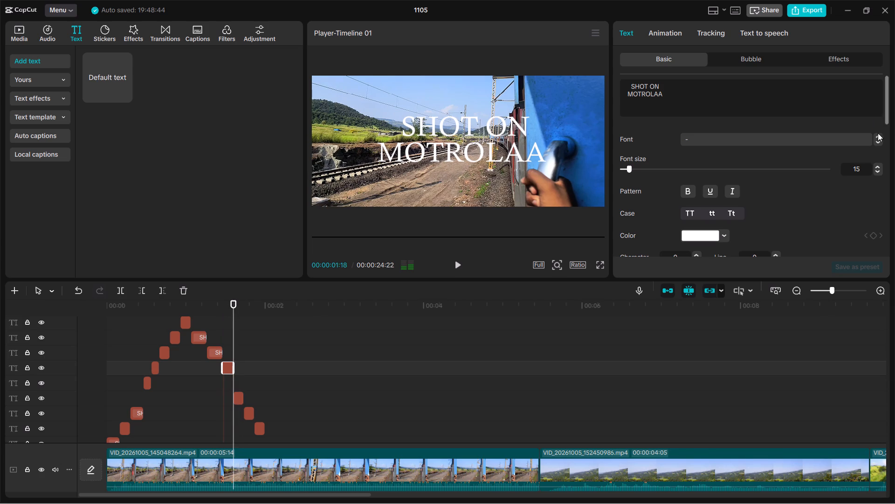
click(878, 141)
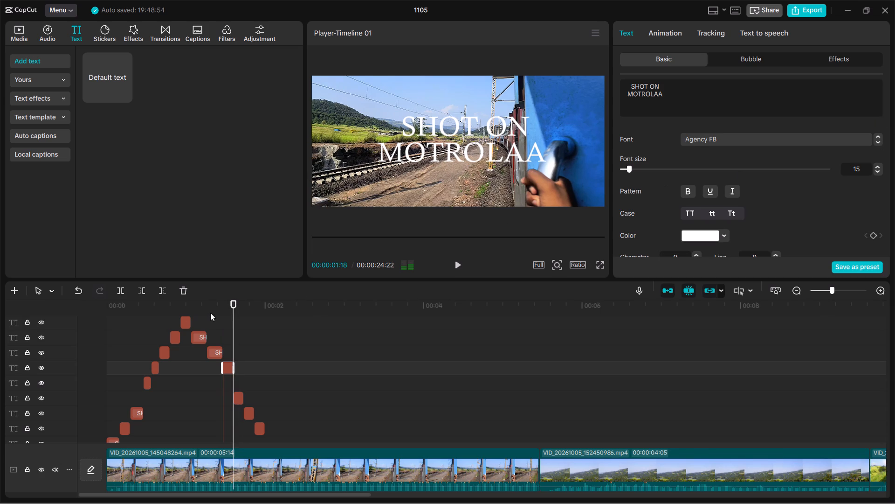
drag(231, 306, 227, 308)
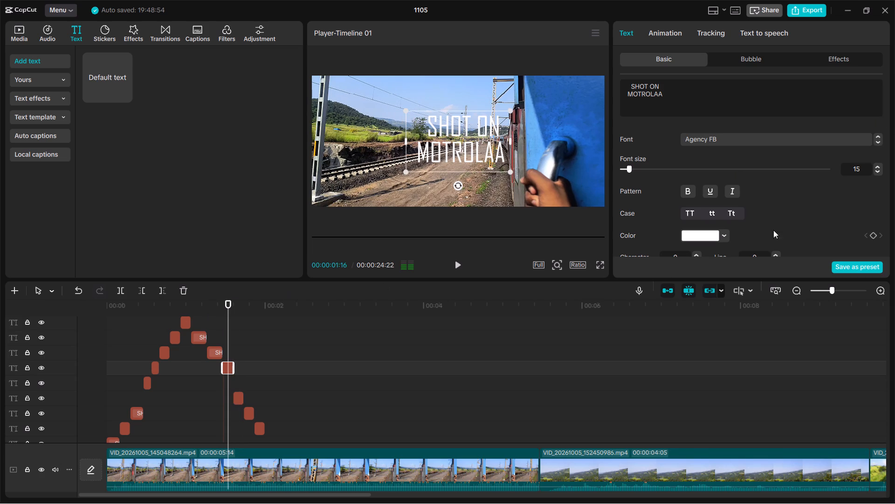
Set the twelfth text clip's font to Agency FB Bold with the playhead on that clip.
click(237, 405)
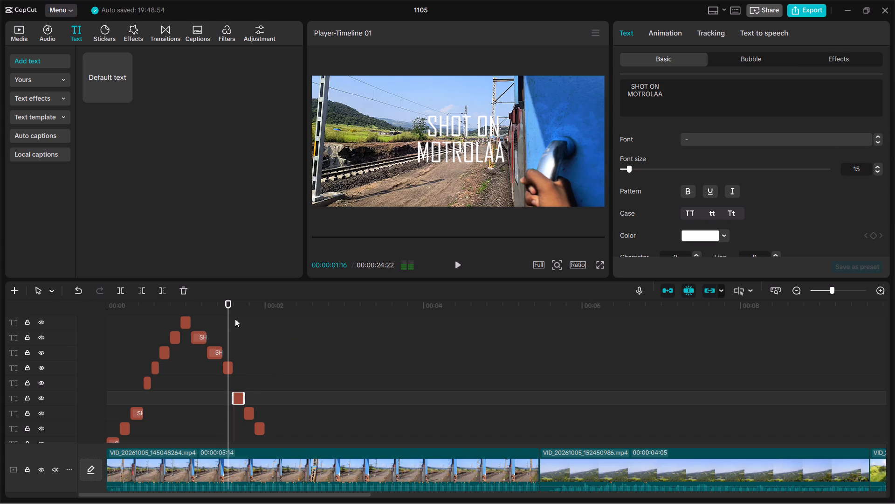
drag(231, 308, 239, 308)
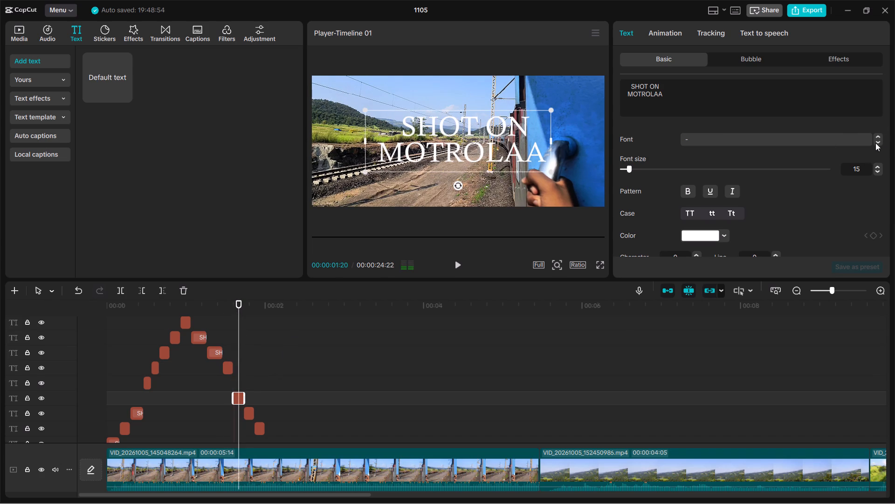
triple_click(877, 141)
click(878, 134)
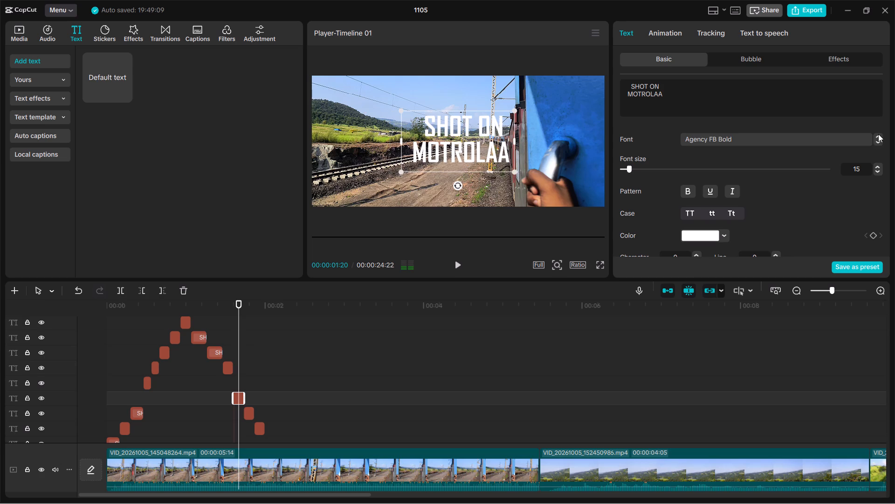
Set the thirteenth text clip's font to Algerian with the playhead on that clip.
click(246, 412)
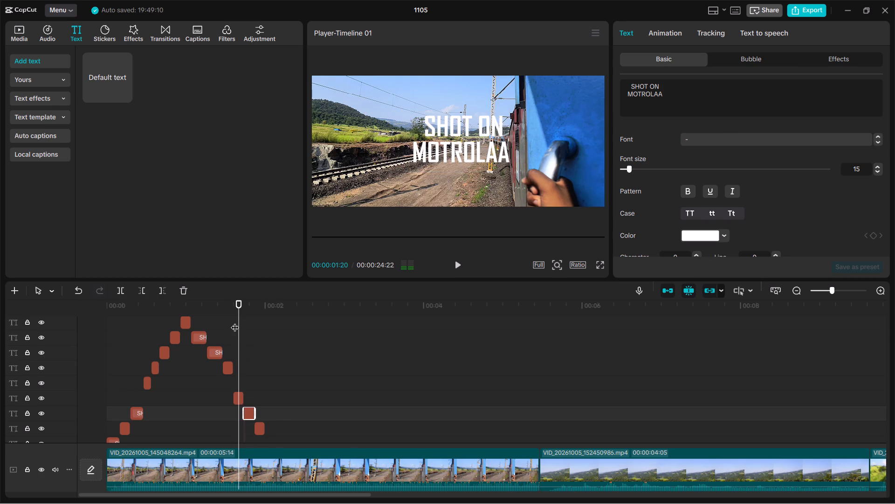
drag(235, 322, 248, 323)
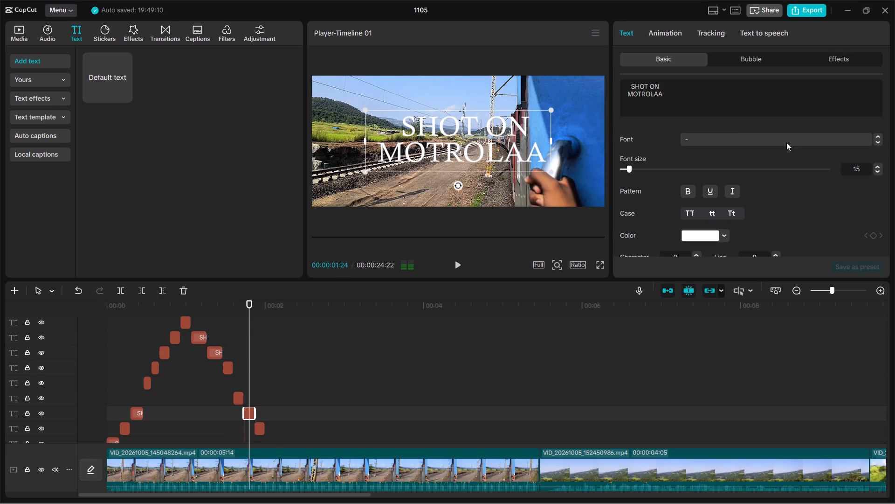
click(877, 142)
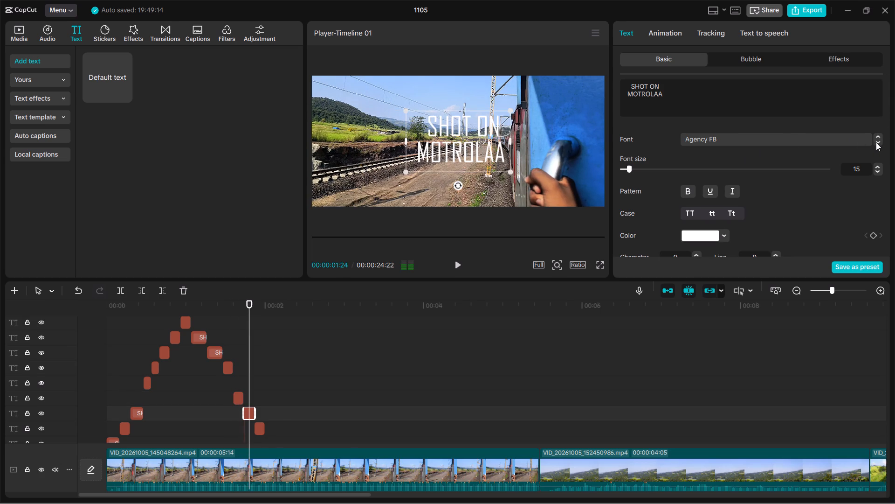
double_click(876, 142)
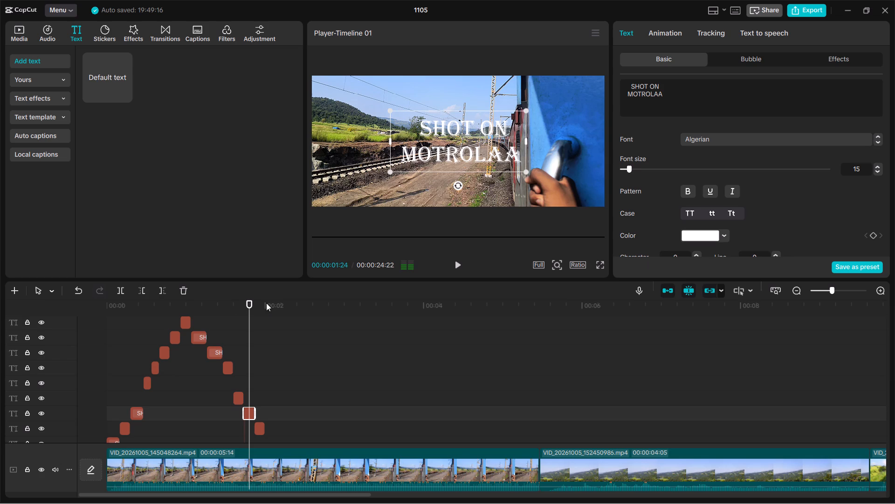
Try fonts on the fourteenth text clip with the playhead over it, settling on Agency FB Bold.
drag(252, 306, 255, 306)
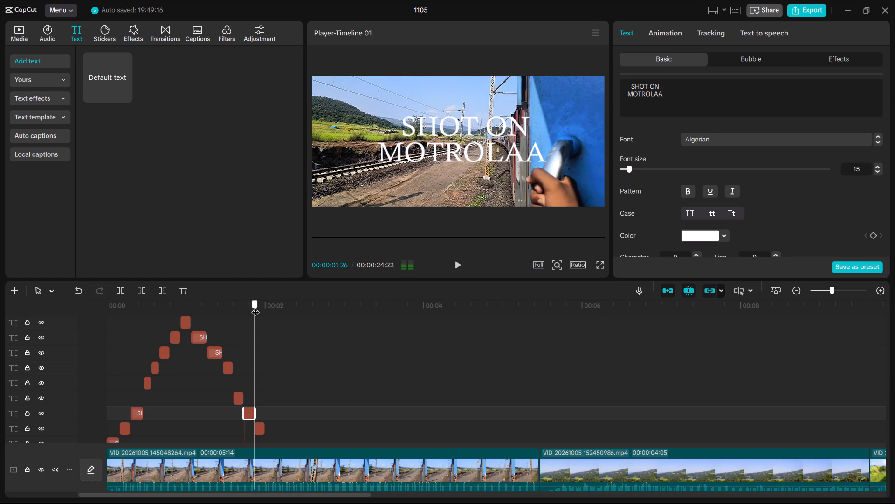
drag(255, 306, 259, 307)
click(262, 430)
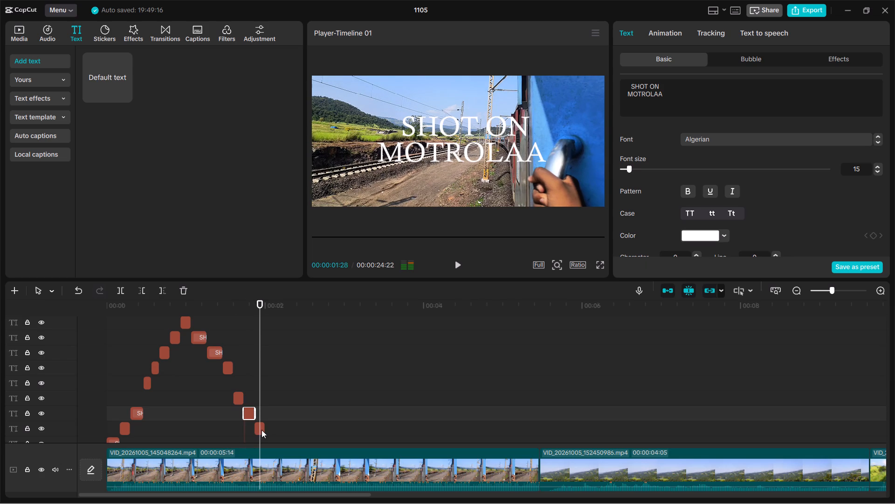
click(875, 142)
click(875, 142)
click(875, 142)
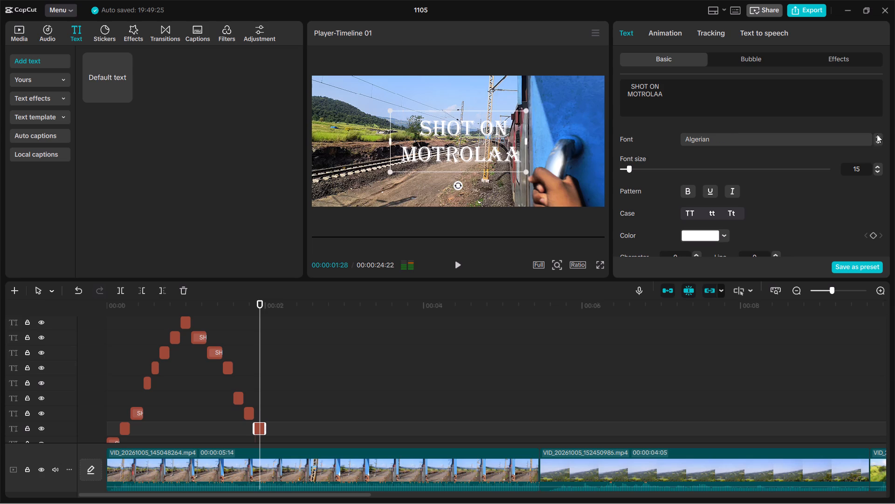
click(879, 134)
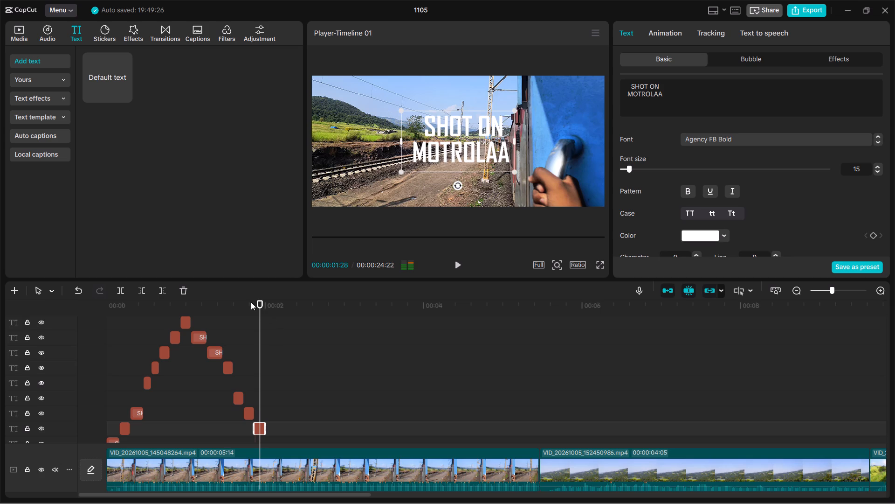
Play the video from the beginning to review the timing of the text sequence.
drag(263, 306, 0, 324)
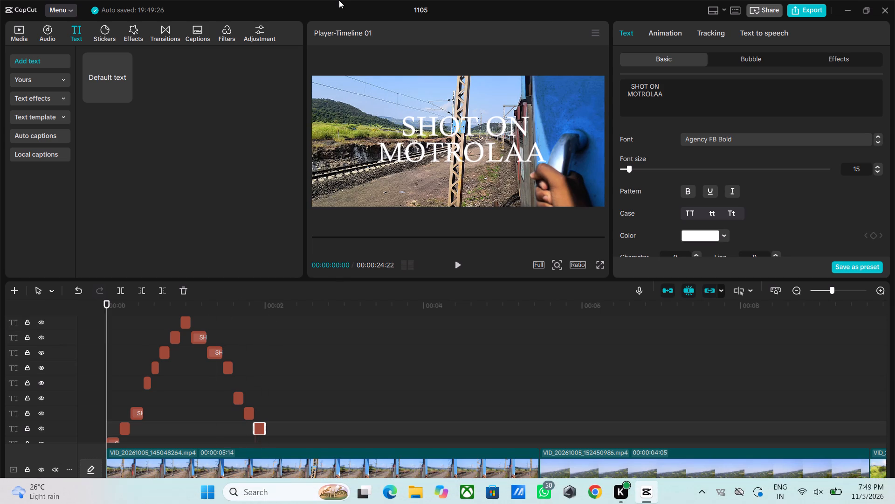
click(457, 268)
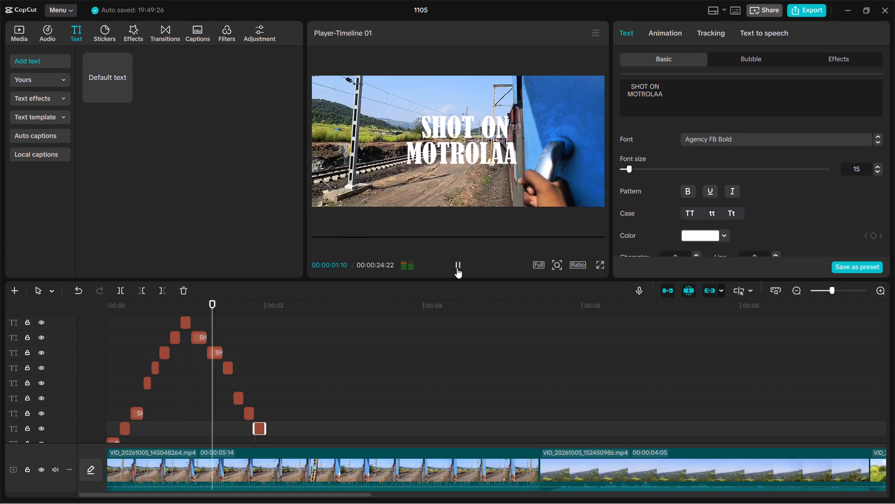
click(457, 268)
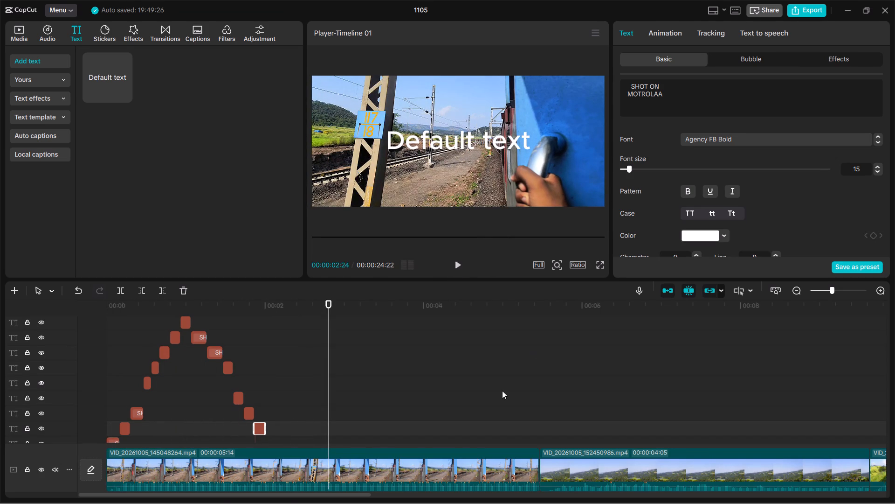
Shorten the ninth text clip, move the tenth up against its end, and trim the tenth to a similar length.
click(205, 342)
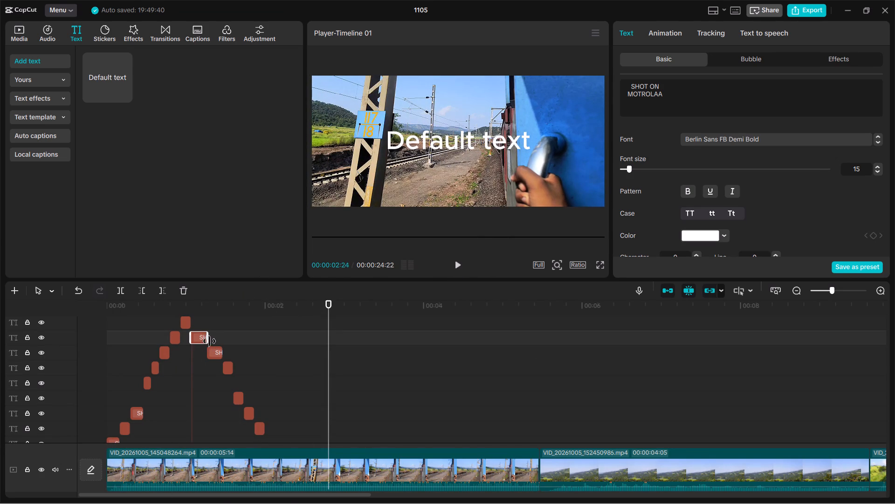
drag(208, 341, 199, 341)
click(216, 351)
drag(217, 352, 211, 354)
drag(213, 355, 207, 355)
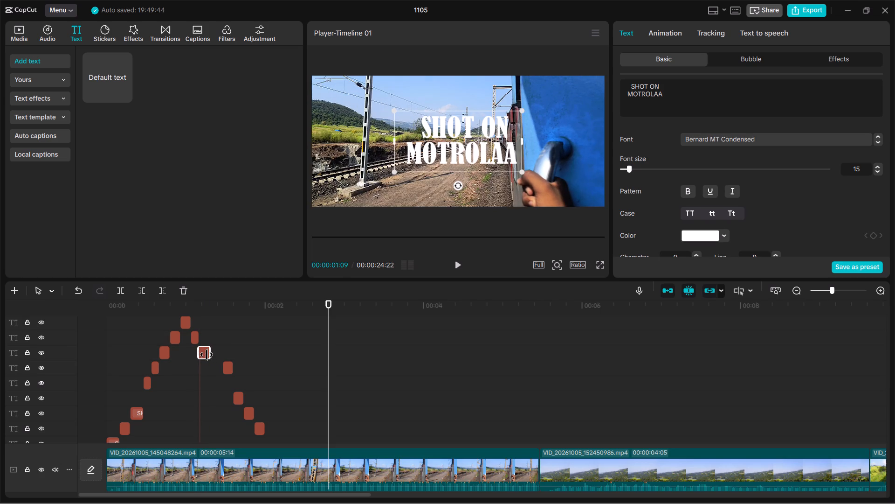
drag(207, 355, 205, 355)
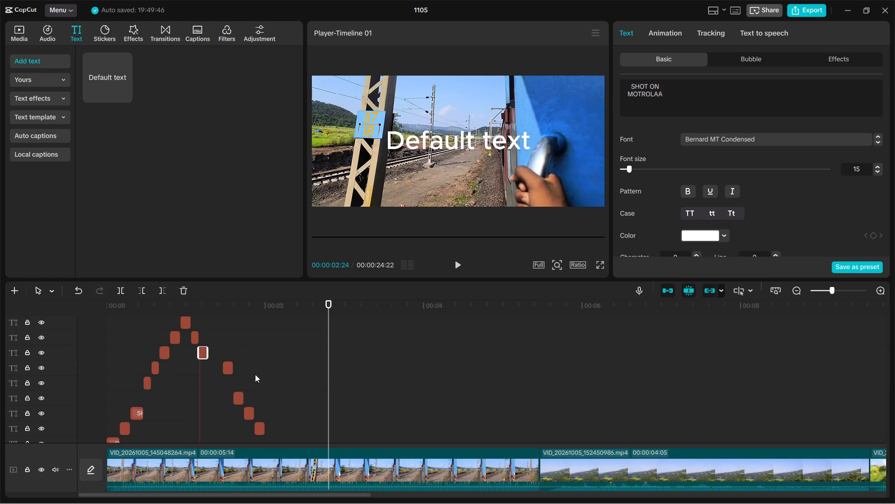
Move the eleventh and twelfth text clips earlier to follow the tenth without gaps, shortening each to match.
click(228, 368)
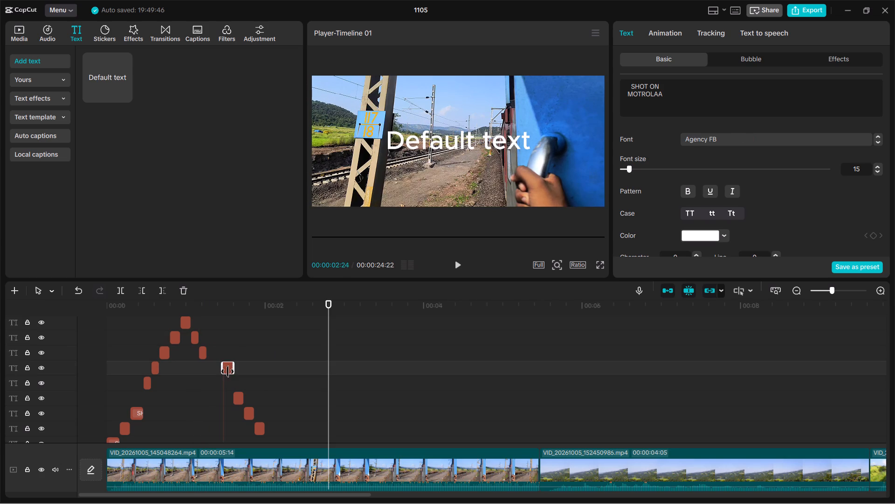
drag(227, 369, 210, 369)
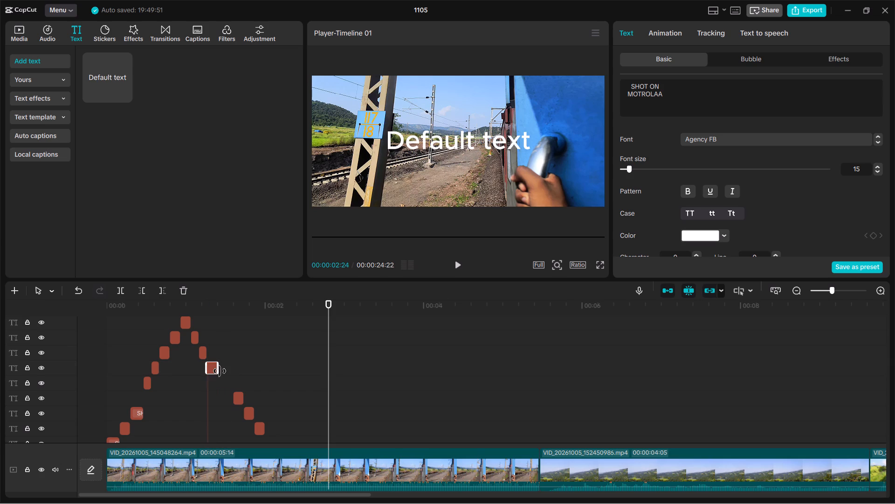
drag(219, 371, 213, 371)
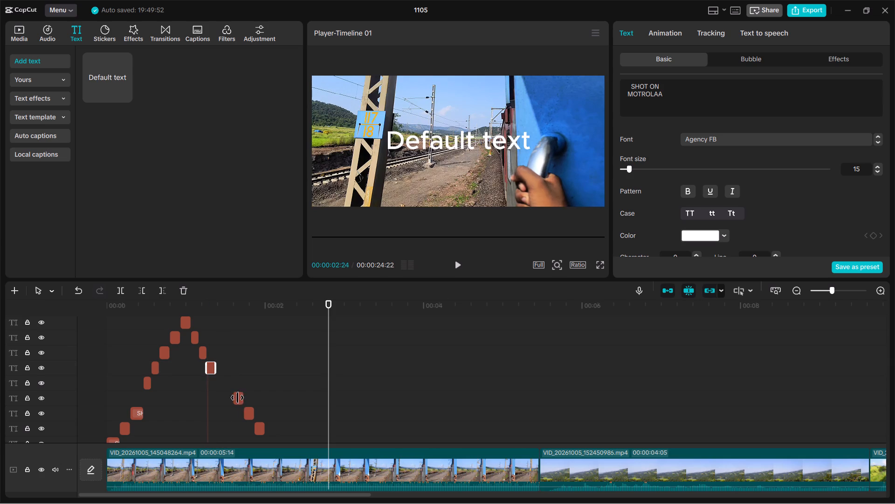
click(237, 398)
drag(237, 400, 220, 386)
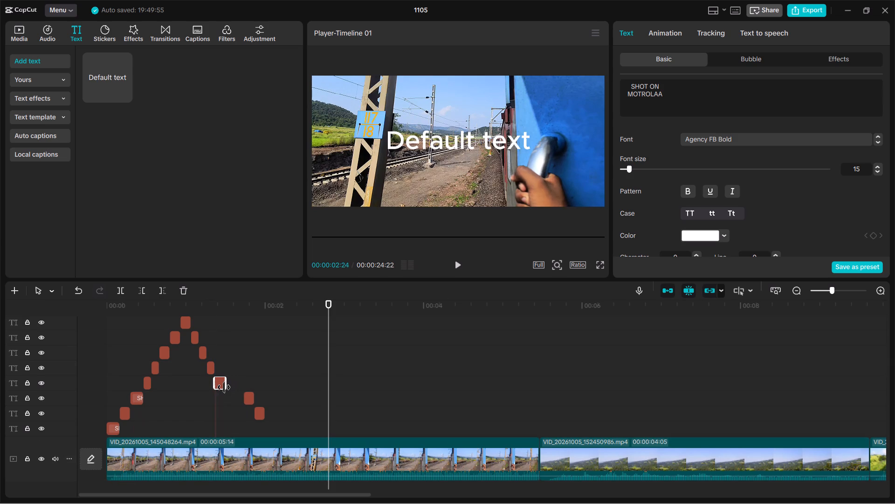
click(224, 387)
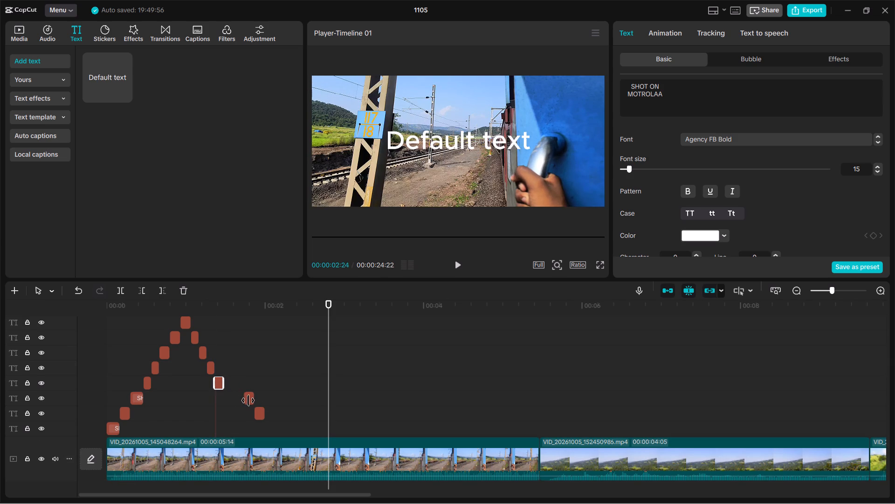
Move the thirteenth and fourteenth text clips earlier to close the gaps, adjusting the fourteenth clip's length.
click(248, 400)
drag(248, 400, 228, 400)
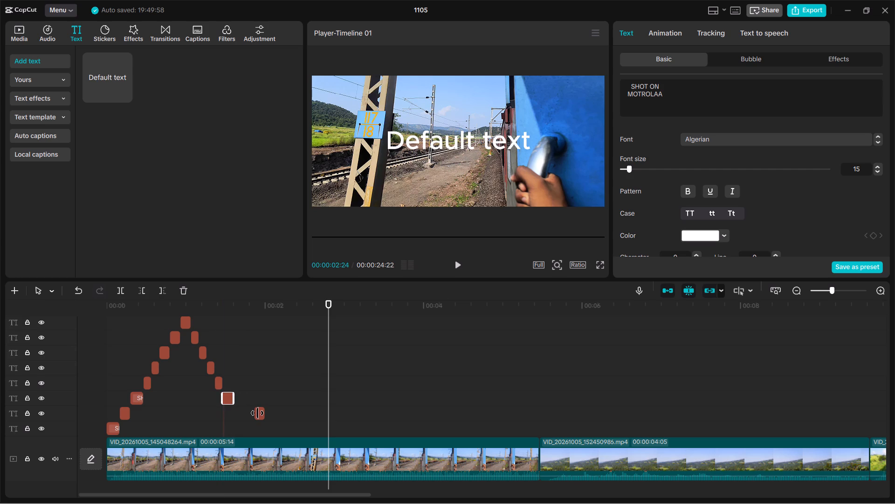
click(257, 413)
drag(258, 415, 241, 415)
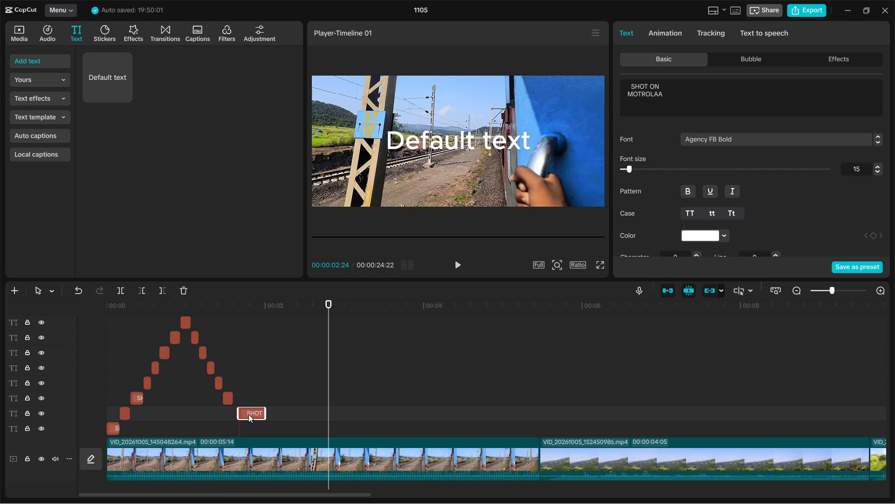
drag(248, 414, 242, 414)
drag(259, 414, 251, 417)
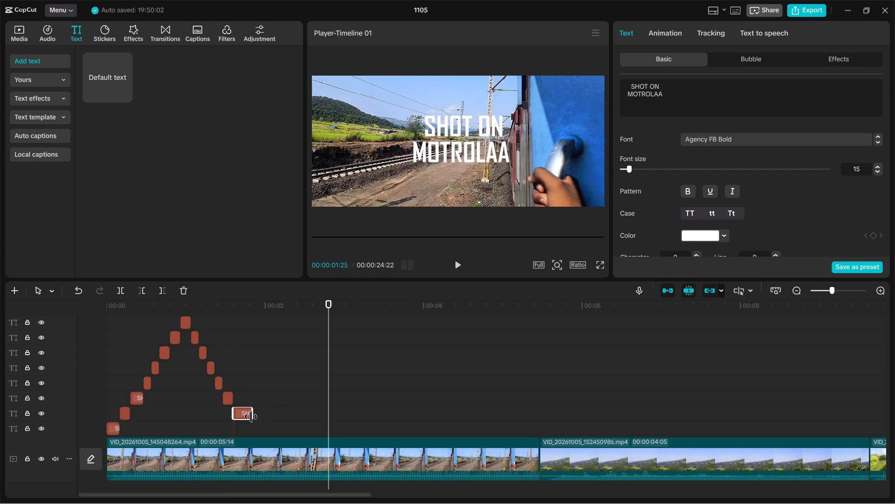
drag(251, 417, 247, 417)
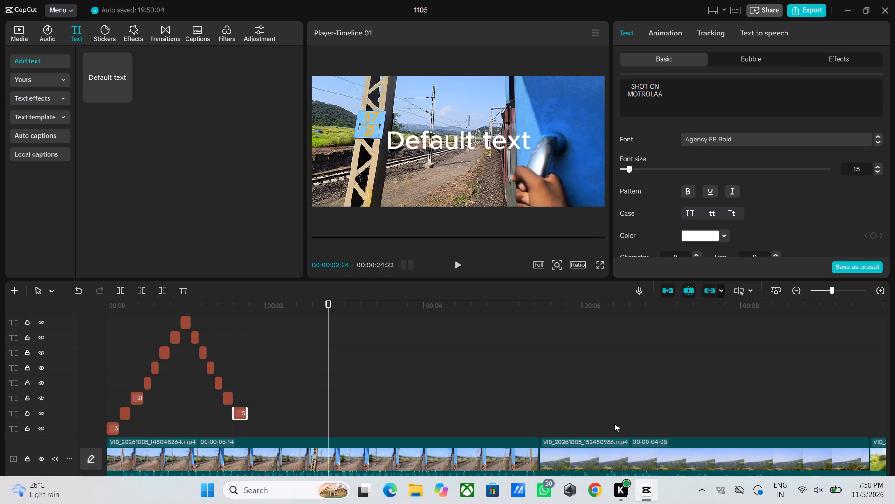
Play the video from the beginning to check the tightened text sequence.
click(247, 213)
drag(326, 313, 0, 321)
click(456, 270)
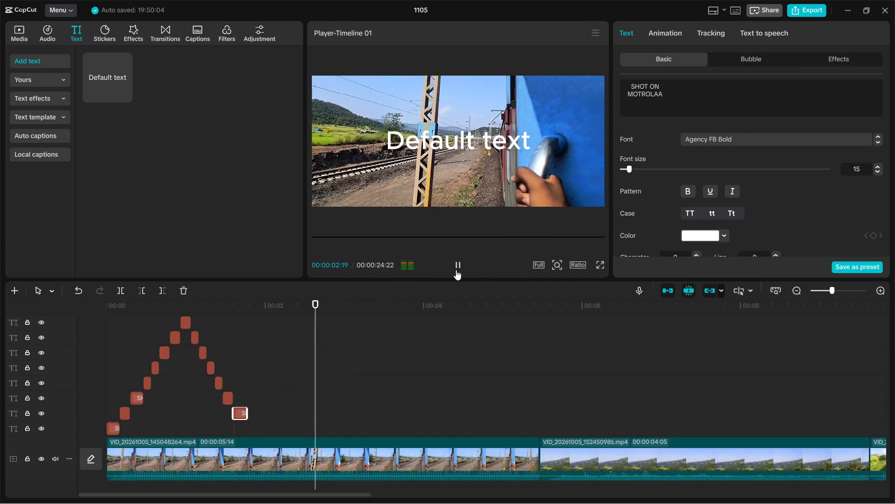
Delete the two long leftover Default text clips that follow the short text sequence.
scroll(332, 363, up, 7)
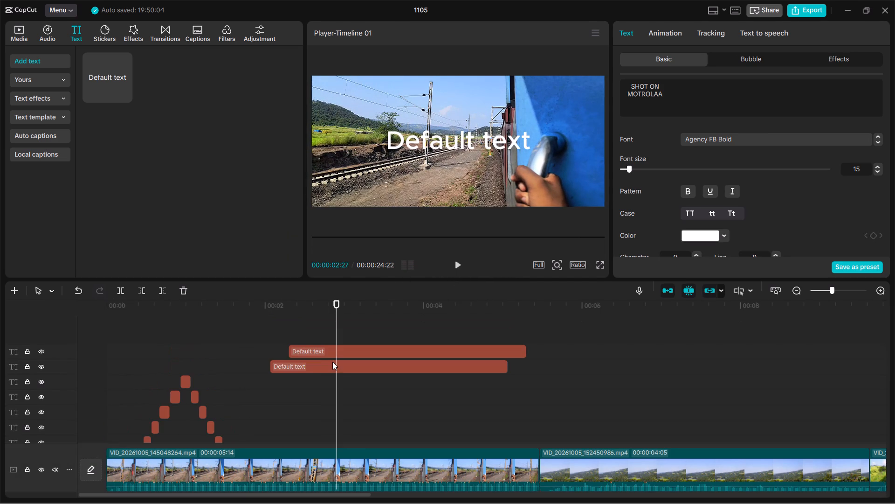
click(332, 362)
key(BackSpace)
click(351, 352)
key(BackSpace)
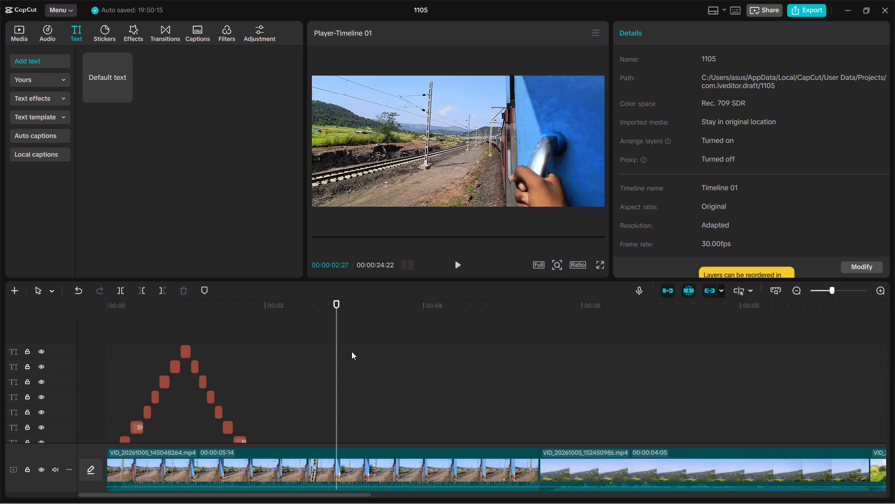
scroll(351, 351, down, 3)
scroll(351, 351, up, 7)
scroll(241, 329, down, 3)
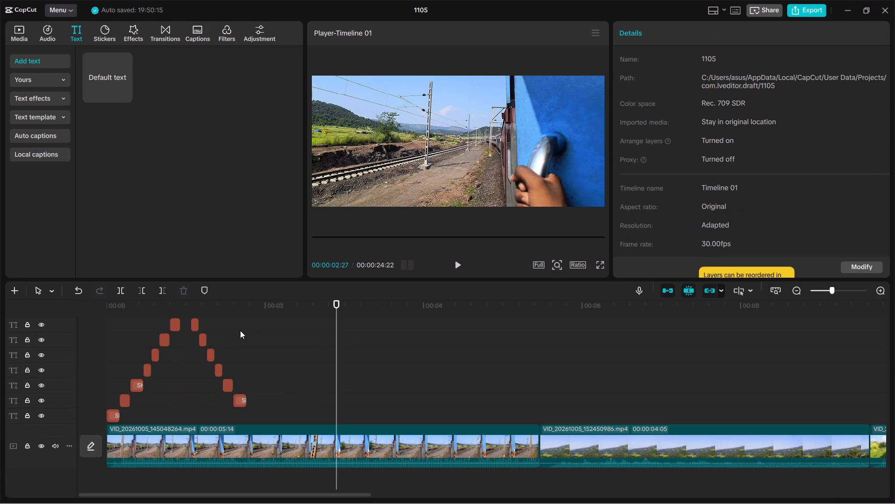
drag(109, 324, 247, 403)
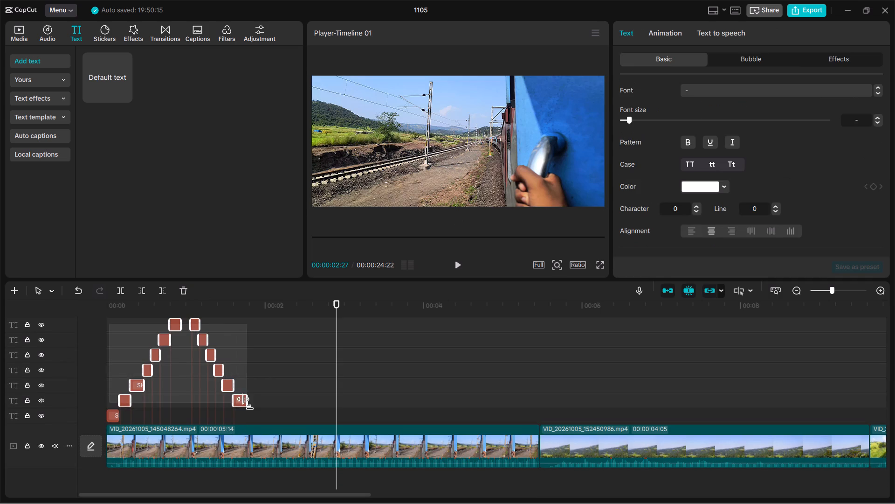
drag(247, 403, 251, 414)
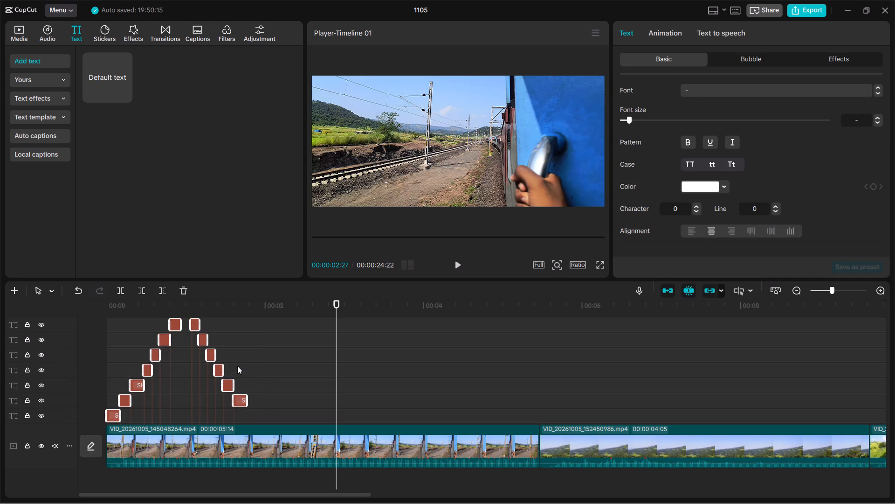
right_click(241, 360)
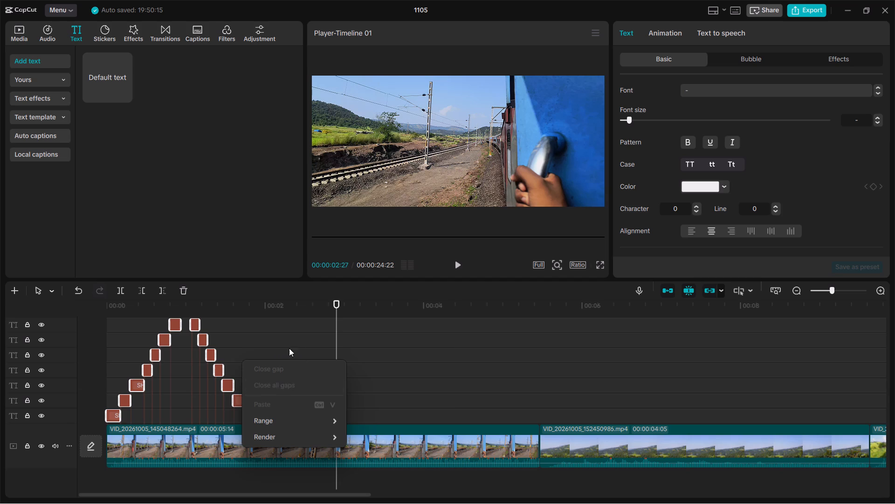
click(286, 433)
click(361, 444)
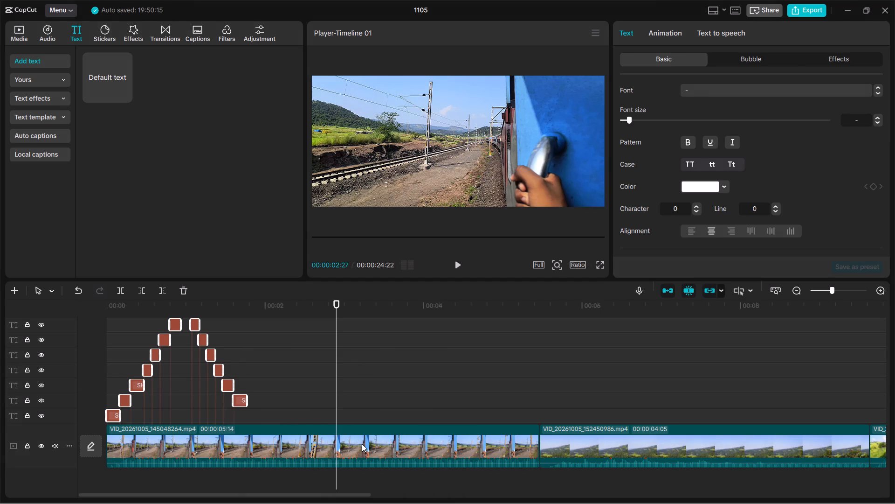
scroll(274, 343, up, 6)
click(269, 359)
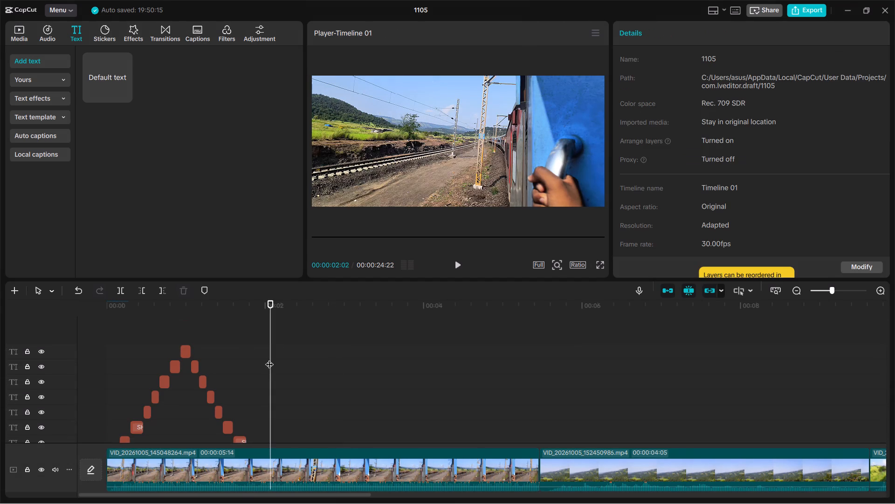
Examine the available clip operations and text style settings of the eighth and ninth SHOT ON MOTROLAA text clips.
click(188, 349)
right_click(188, 349)
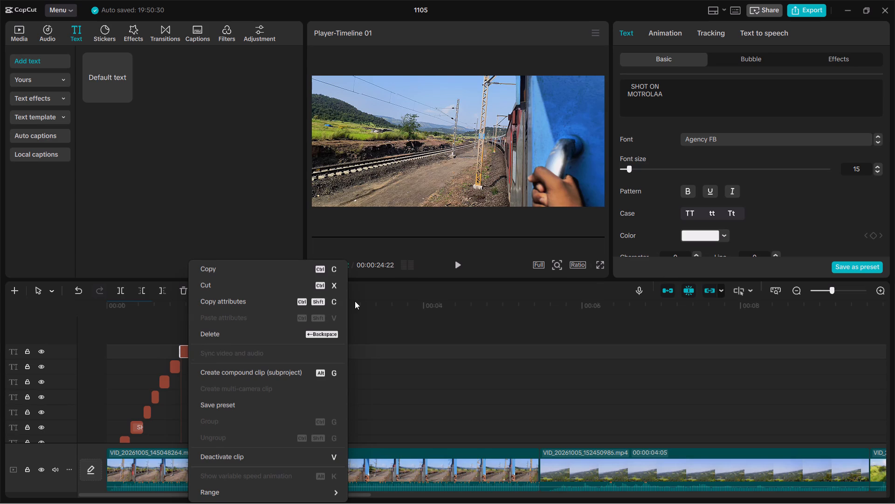
scroll(269, 360, down, 4)
click(422, 330)
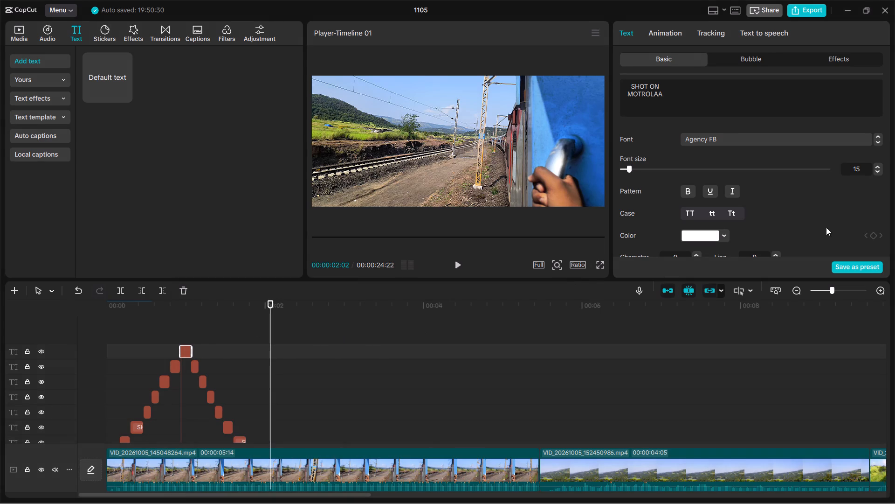
scroll(593, 209, down, 3)
scroll(678, 237, down, 4)
scroll(198, 305, down, 2)
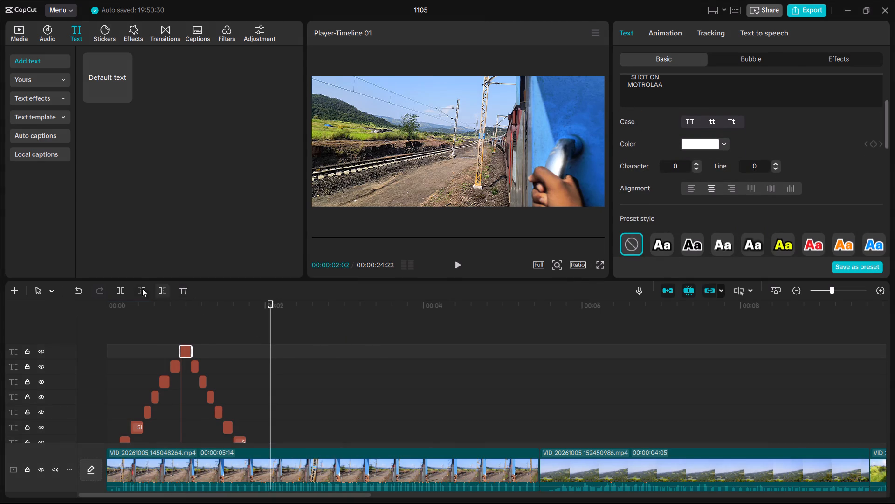
click(195, 367)
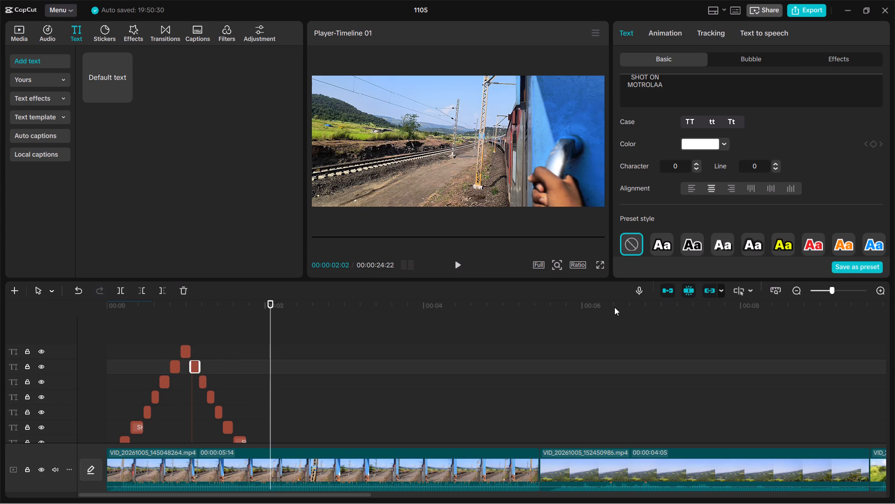
scroll(811, 247, down, 11)
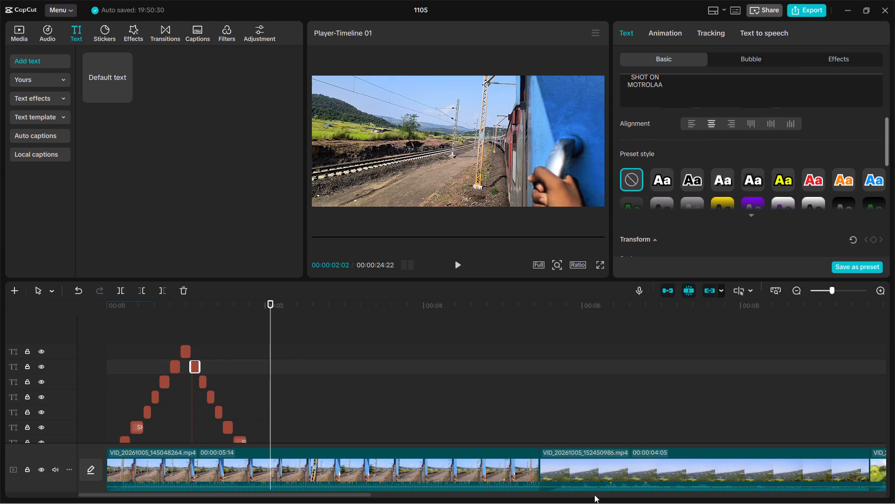
Scrub back and forth through the opening text sequence to check how the font changes play, finishing at the start.
scroll(581, 404, down, 7)
scroll(481, 360, down, 4)
scroll(310, 376, up, 9)
scroll(311, 378, down, 7)
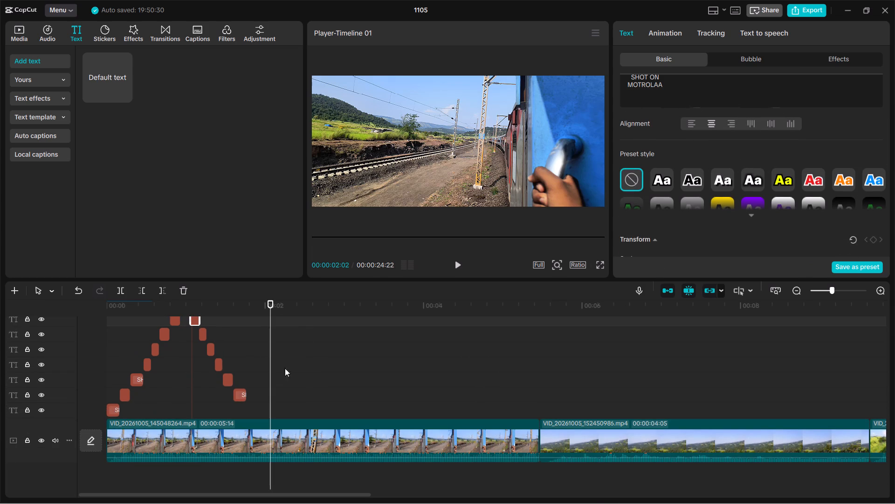
drag(267, 323, 196, 380)
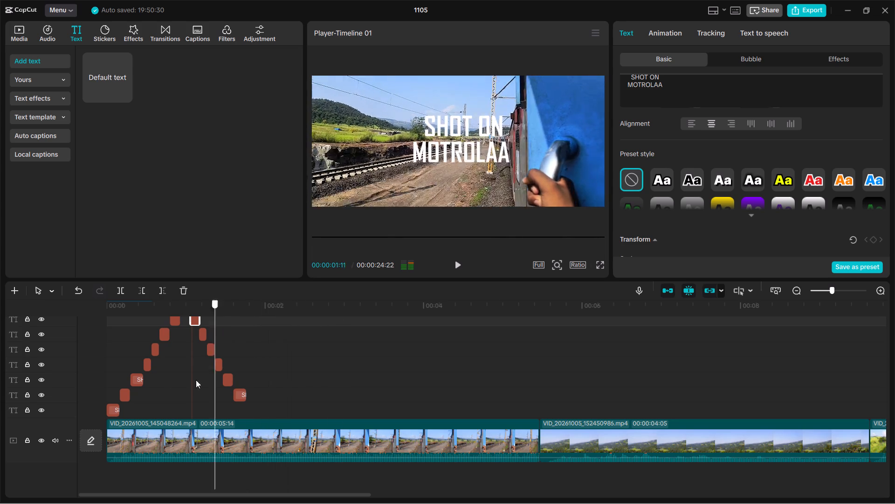
drag(196, 380, 106, 374)
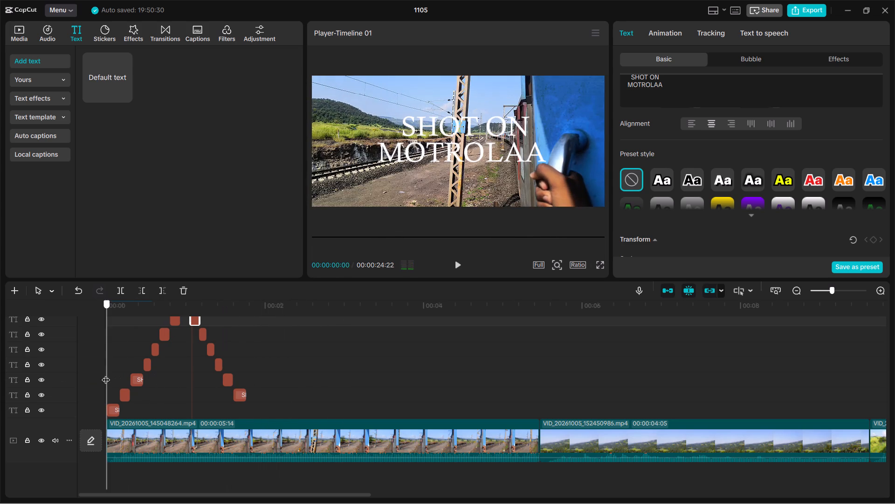
drag(106, 374, 148, 371)
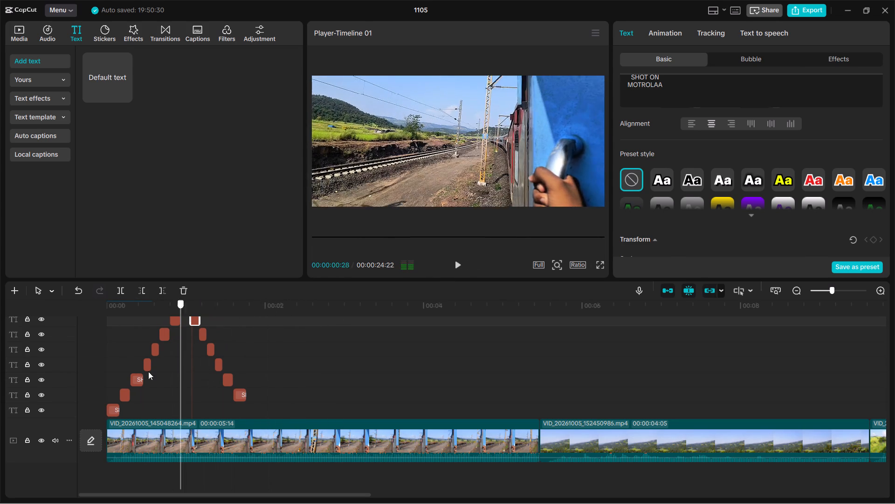
drag(148, 371, 113, 372)
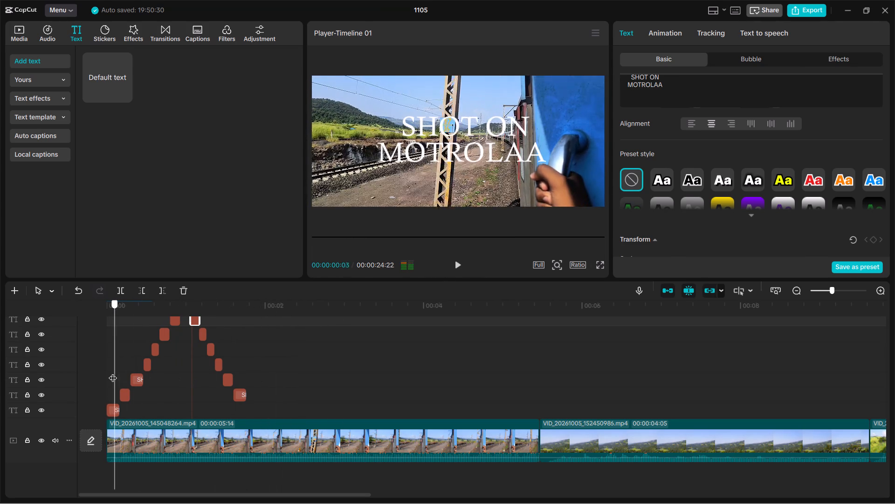
drag(113, 372, 0, 367)
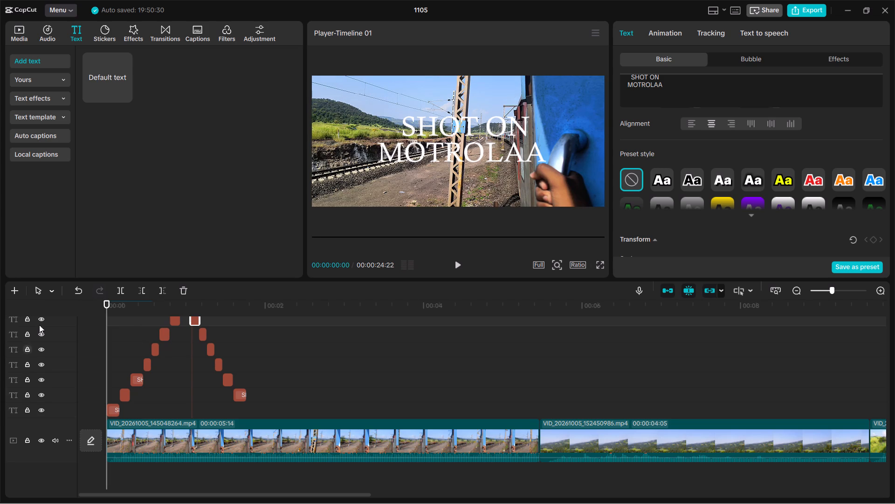
drag(106, 309, 290, 313)
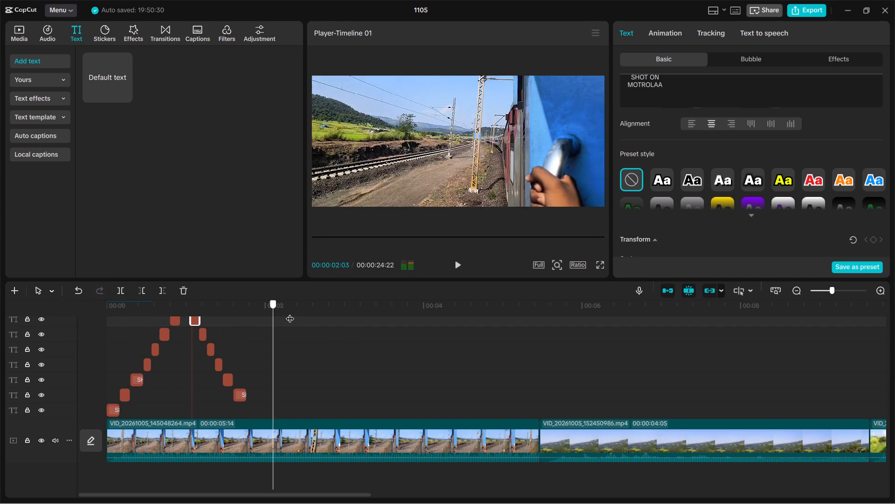
drag(290, 313, 150, 313)
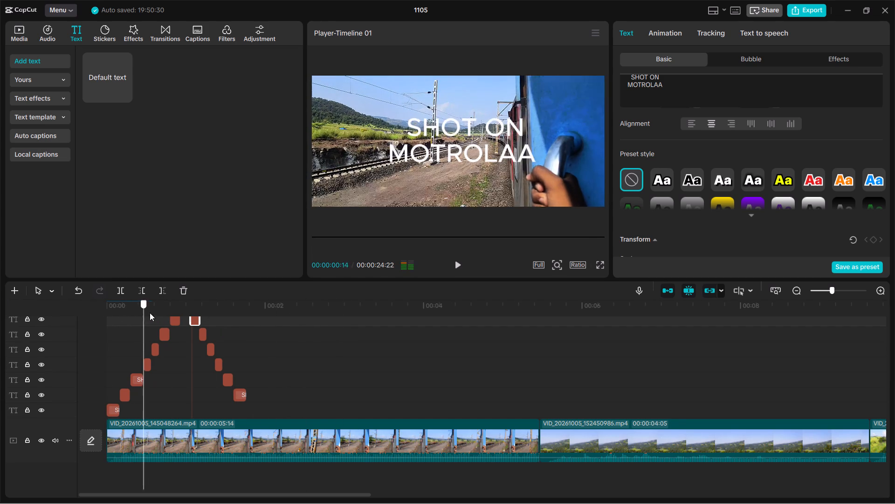
drag(150, 313, 278, 324)
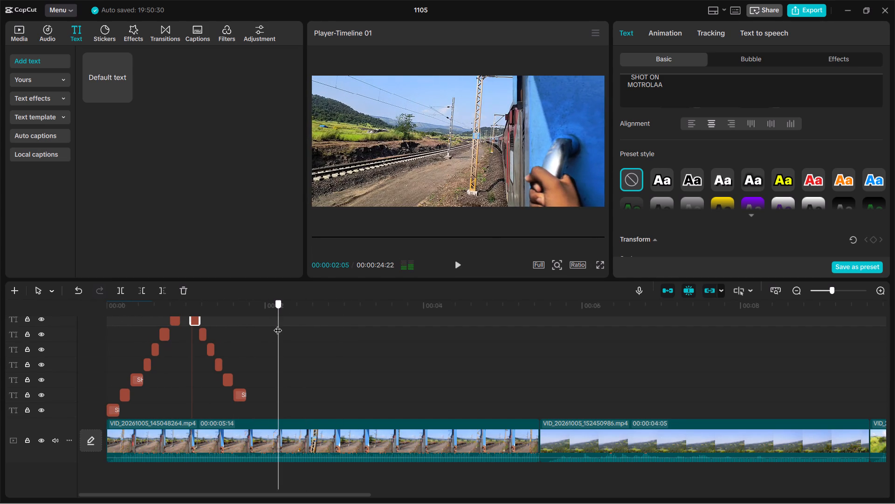
drag(278, 324, 0, 287)
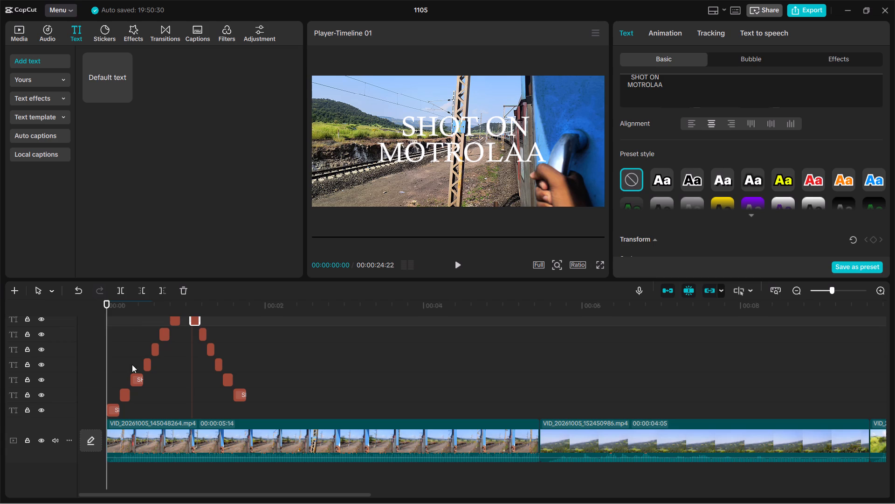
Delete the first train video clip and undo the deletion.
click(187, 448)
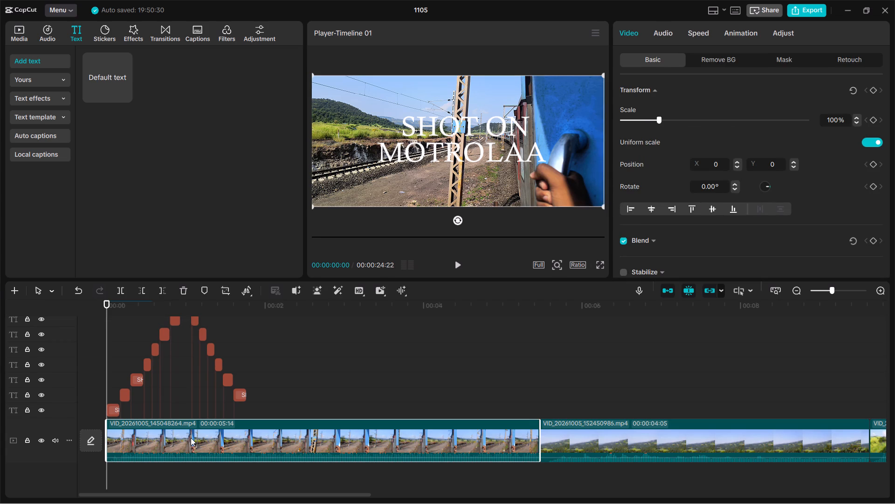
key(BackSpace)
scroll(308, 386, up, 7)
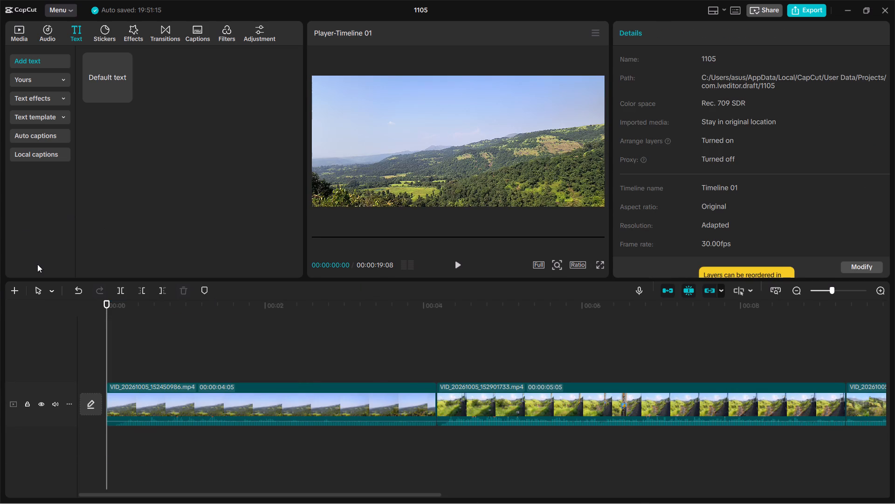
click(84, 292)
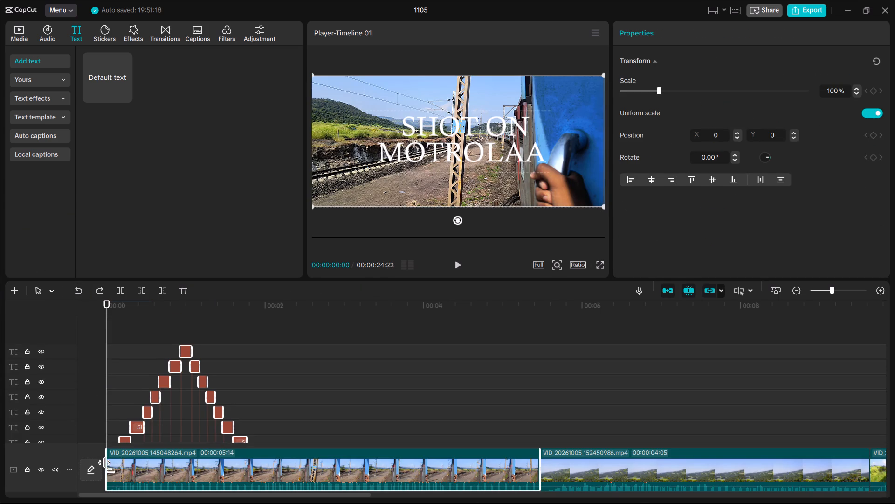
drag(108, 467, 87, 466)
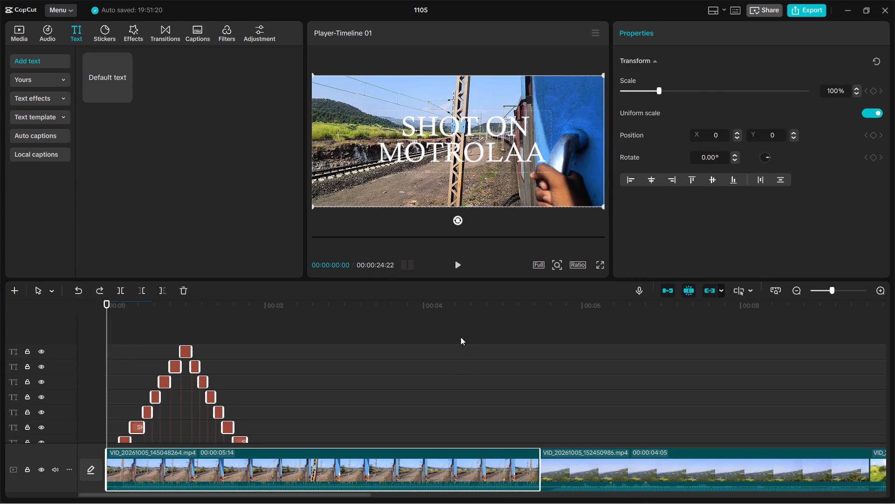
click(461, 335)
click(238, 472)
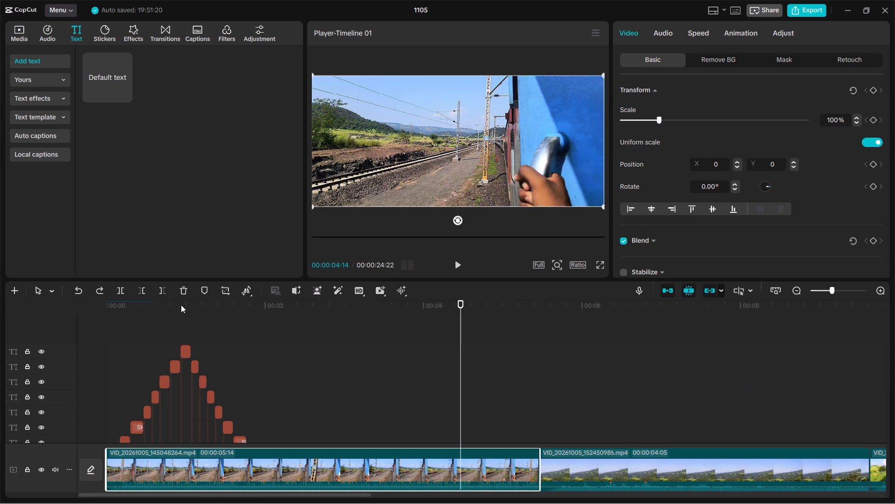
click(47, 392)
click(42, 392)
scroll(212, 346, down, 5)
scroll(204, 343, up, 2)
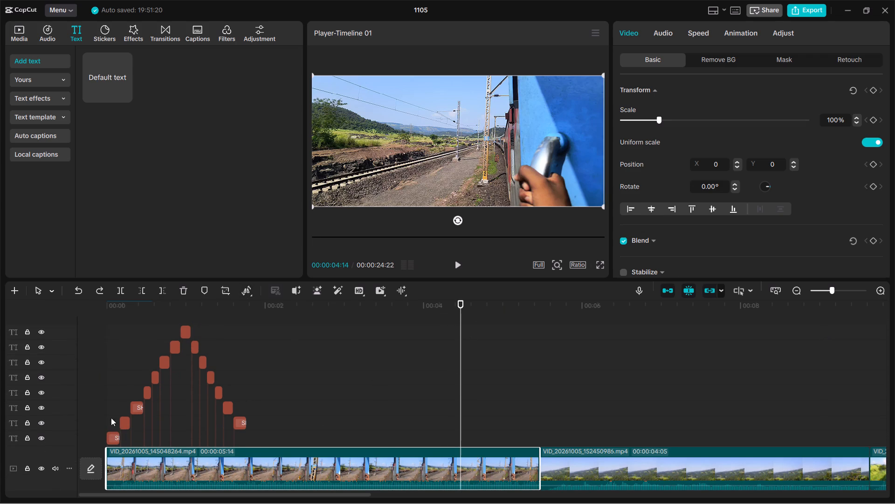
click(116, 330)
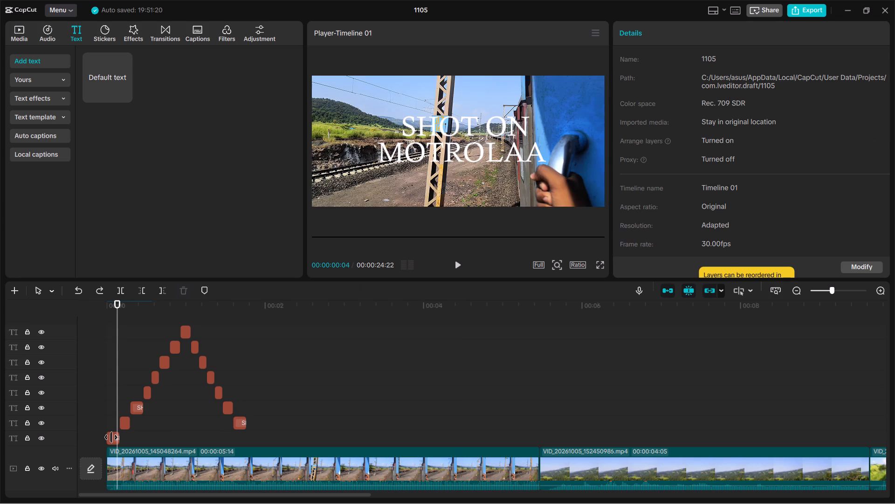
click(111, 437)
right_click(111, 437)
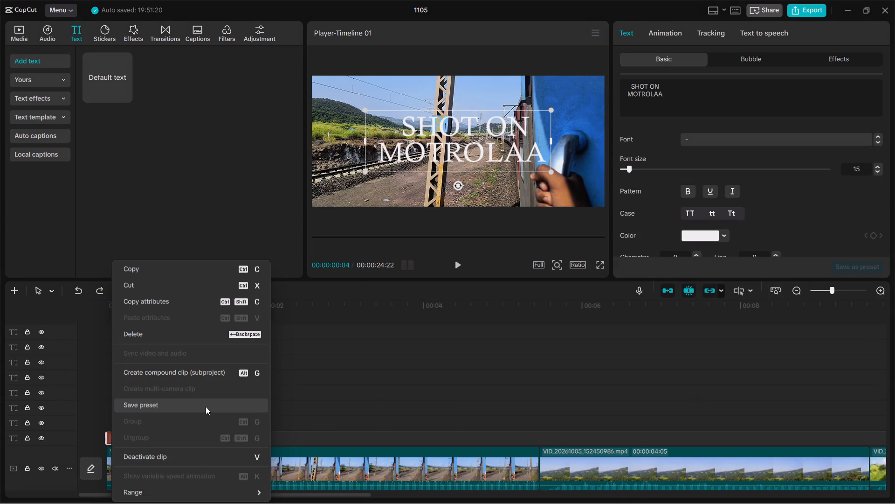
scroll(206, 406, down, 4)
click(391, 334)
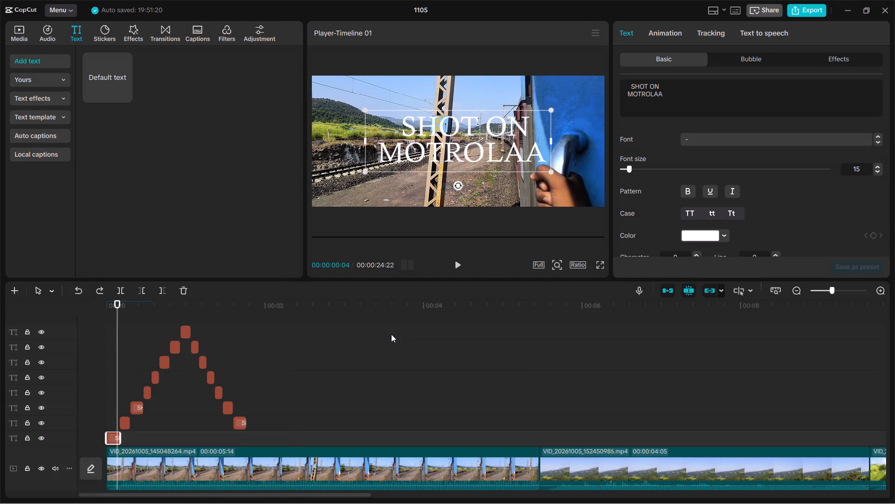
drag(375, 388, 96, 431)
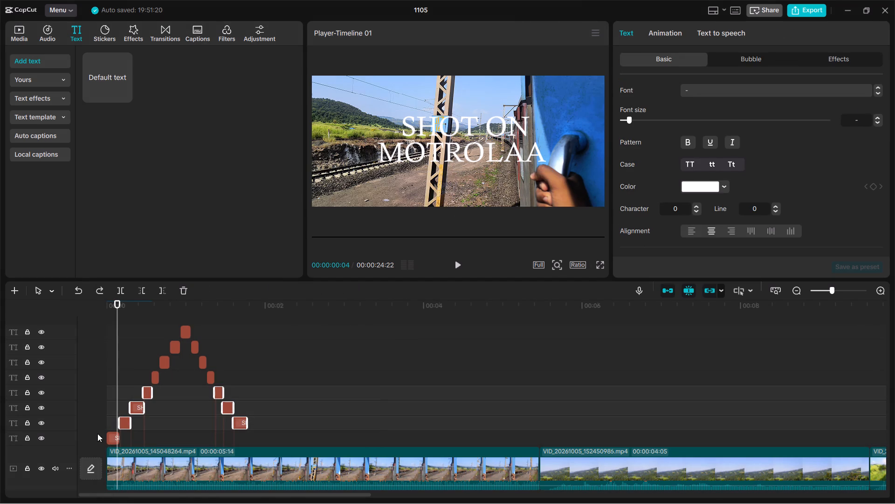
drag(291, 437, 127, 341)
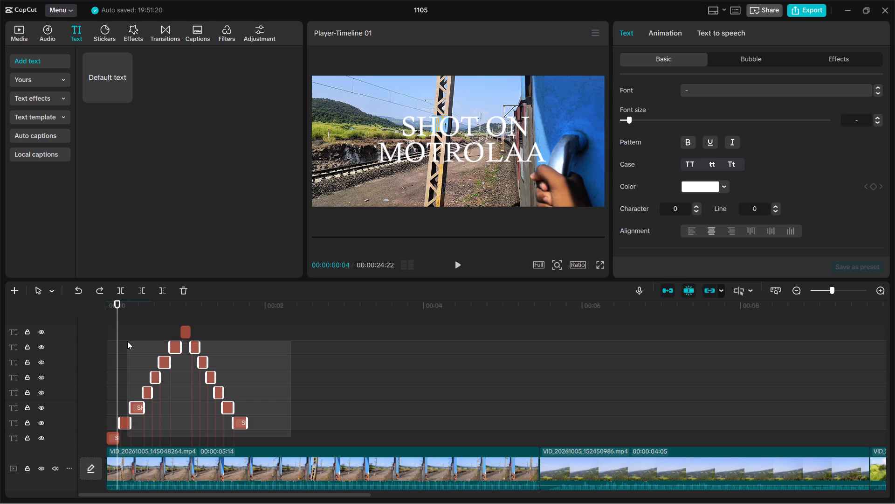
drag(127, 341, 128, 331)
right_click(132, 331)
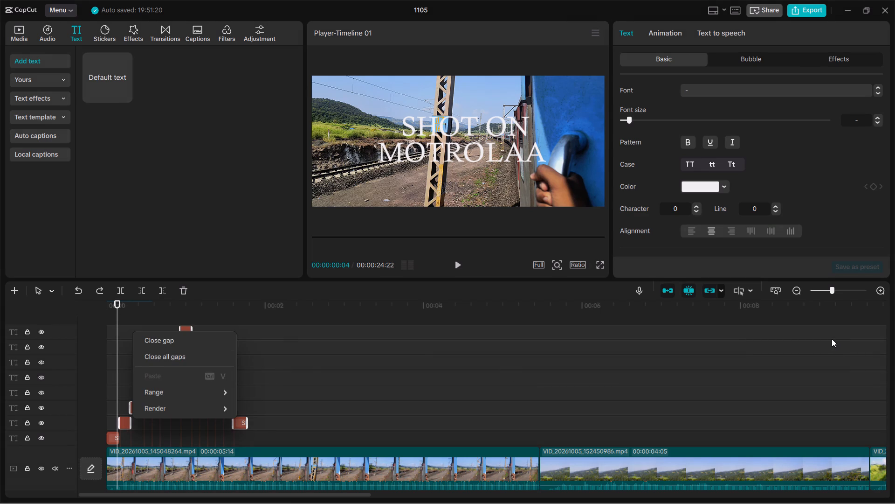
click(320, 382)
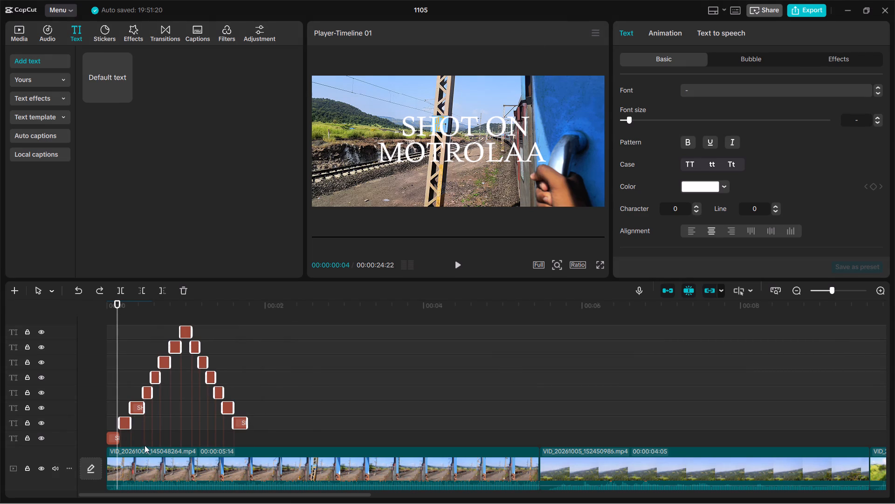
Copy the first SHOT ON MOTROLAA text clip and paste it at the end of the sequence, at 00:00:01:23.
right_click(112, 437)
right_click(113, 435)
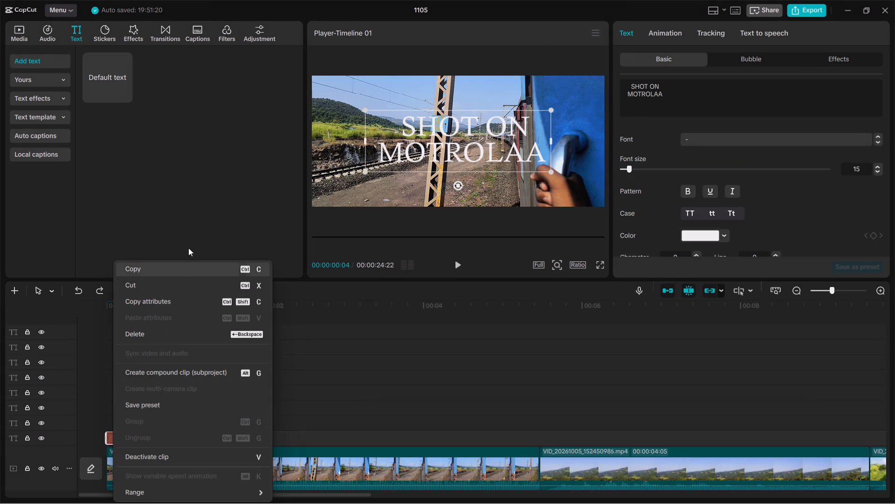
click(182, 264)
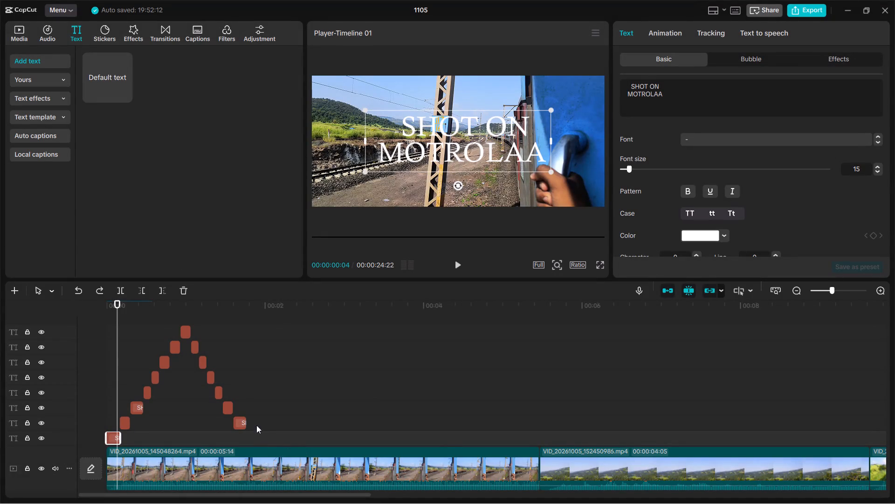
click(254, 411)
right_click(254, 411)
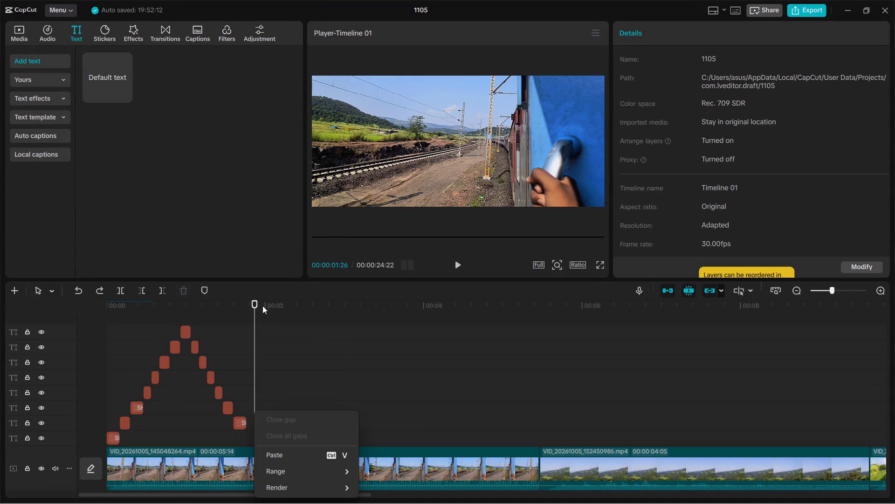
drag(252, 307, 246, 307)
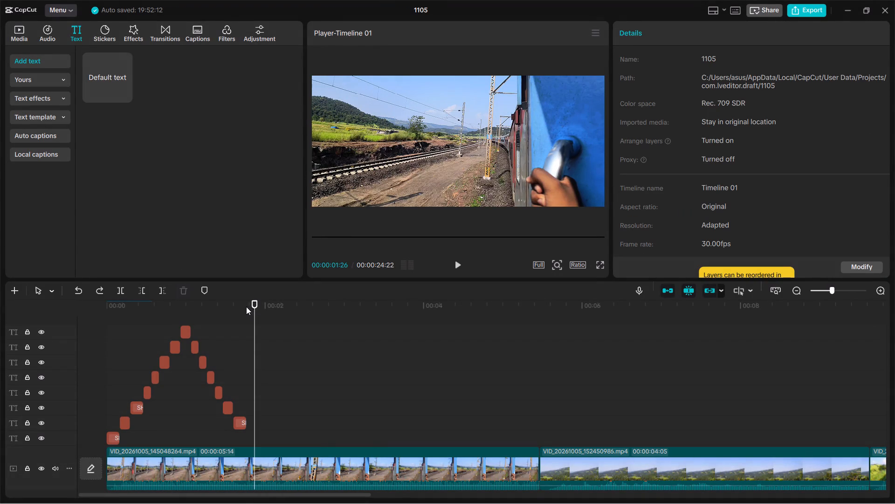
drag(246, 307, 240, 309)
drag(254, 306, 247, 308)
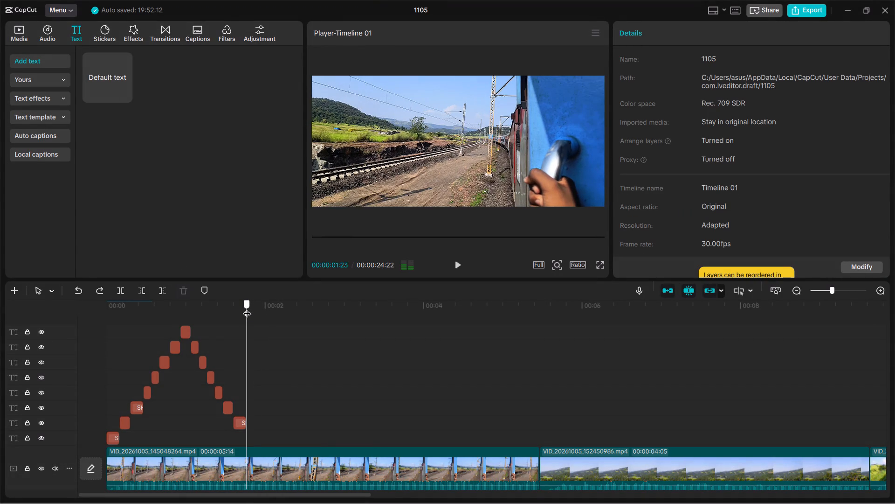
drag(247, 308, 249, 309)
key(ctrl+v)
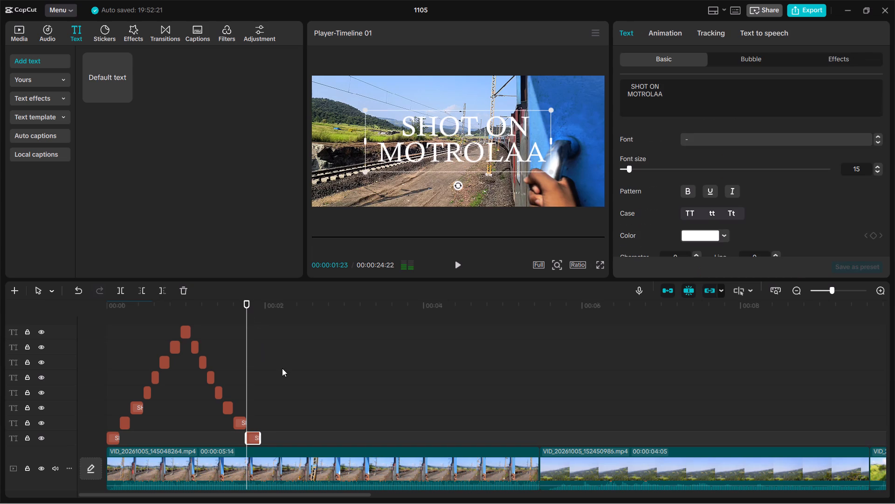
Duplicate the second (Calisto MT) and third (Californian FB Italic) text clips onto the sequence's end, at 00:00:01:28 and 00:00:02:02.
drag(257, 420, 167, 435)
click(122, 423)
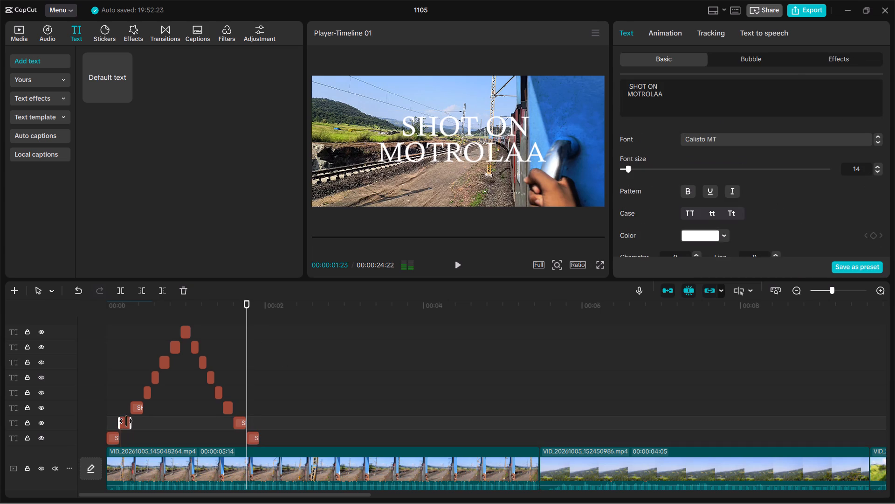
key(ctrl+c)
click(263, 422)
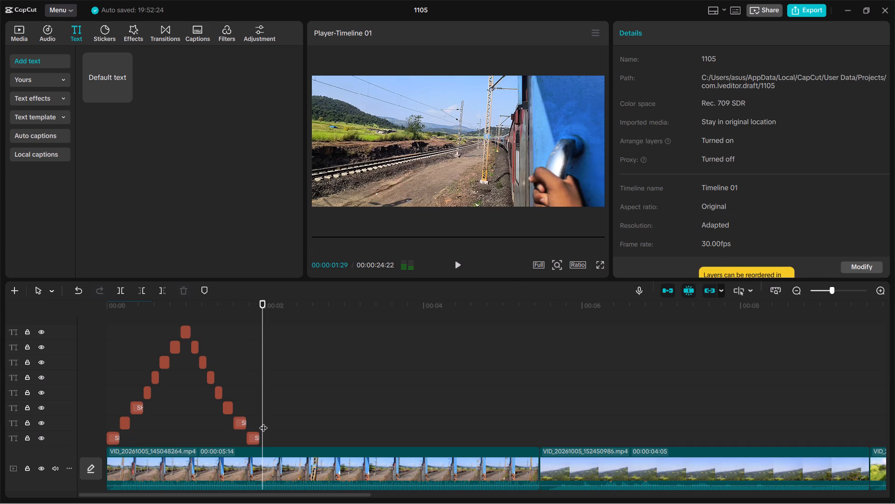
click(263, 421)
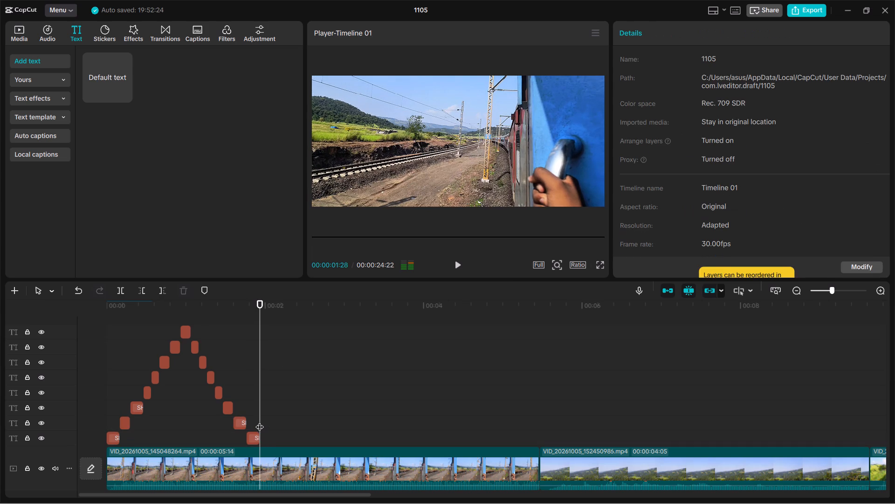
key(ctrl+v)
click(137, 408)
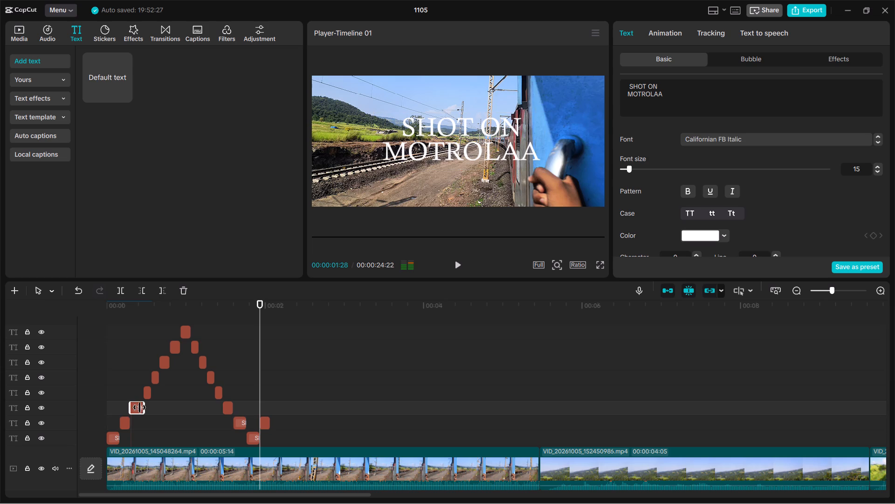
key(ctrl+c)
click(270, 407)
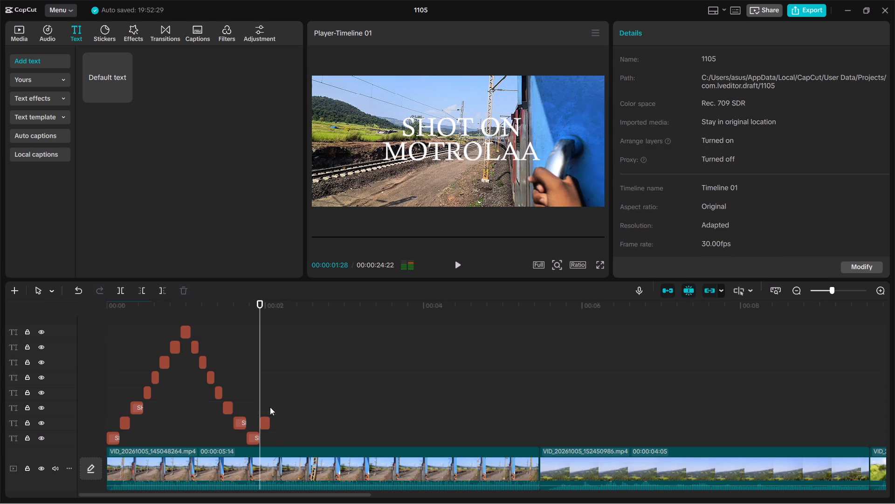
key(ctrl+v)
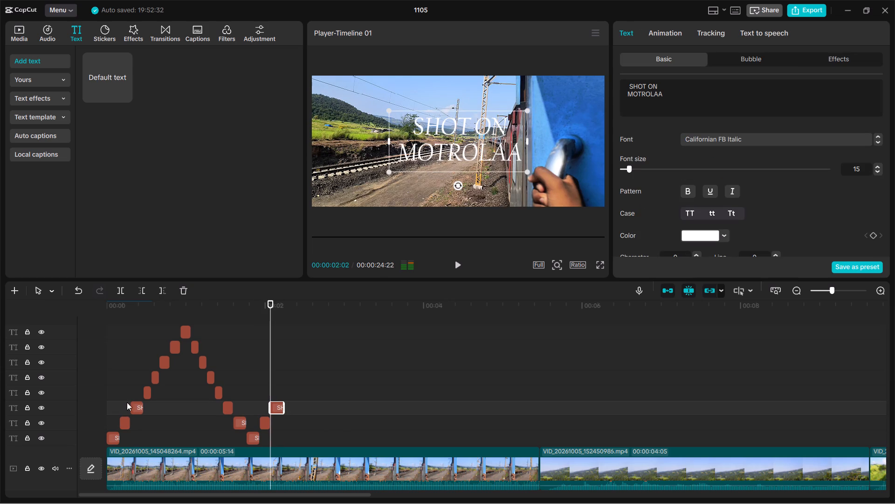
Duplicate the fourth (System) and fifth (Arial Rounded MT Bold) text clips onto the sequence's end, at 00:00:02:07 and 00:00:02:10.
click(149, 395)
key(ctrl+c)
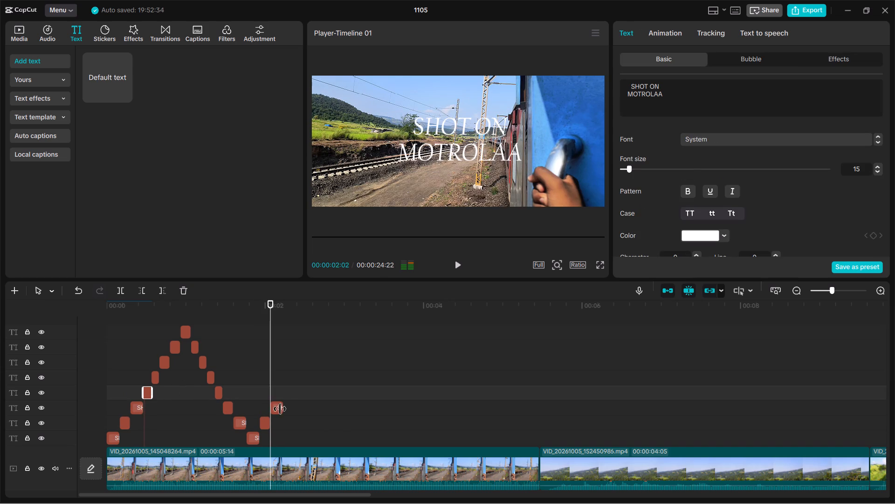
click(283, 395)
key(ctrl+v)
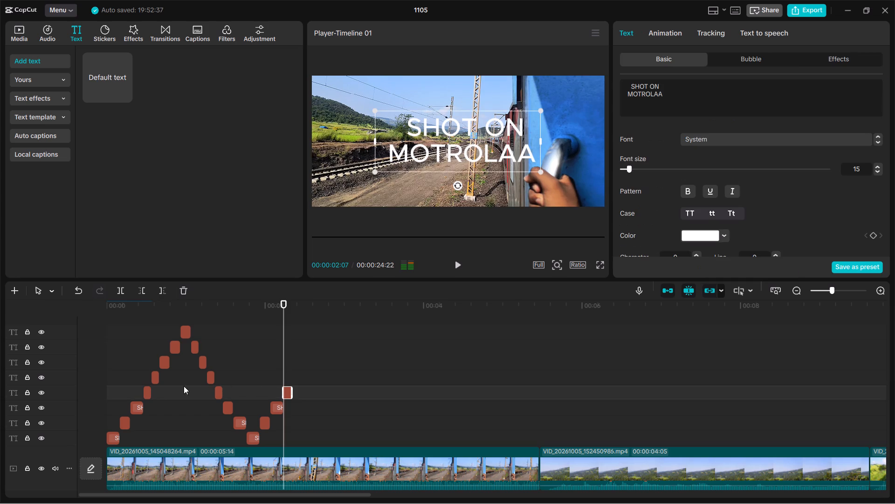
click(156, 377)
key(ctrl+c)
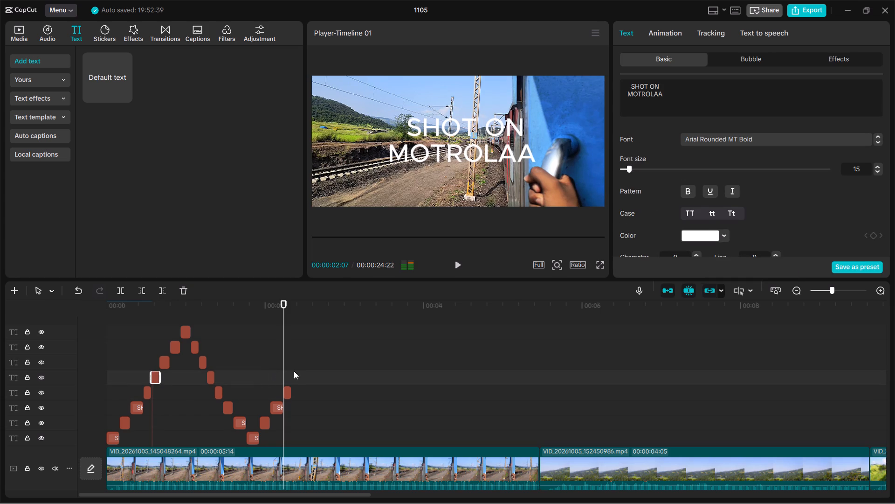
click(289, 370)
key(ctrl+v)
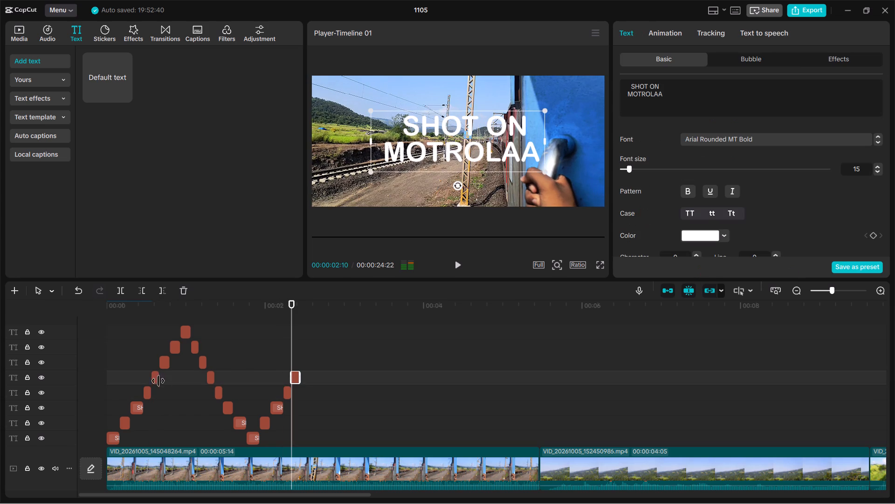
Duplicate the sixth (Agency FB) and seventh (Algerian) text clips onto the sequence's end, at 00:00:02:13 and 00:00:02:17.
click(166, 363)
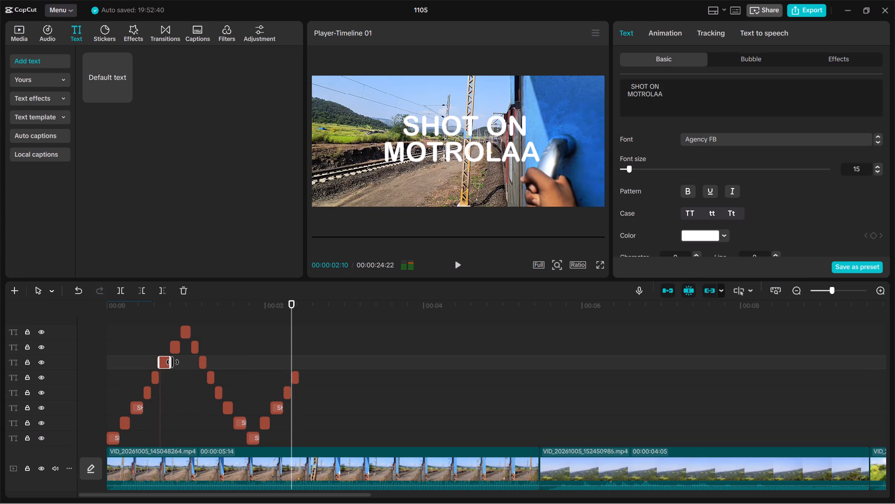
key(ctrl+c)
click(299, 356)
key(ctrl+v)
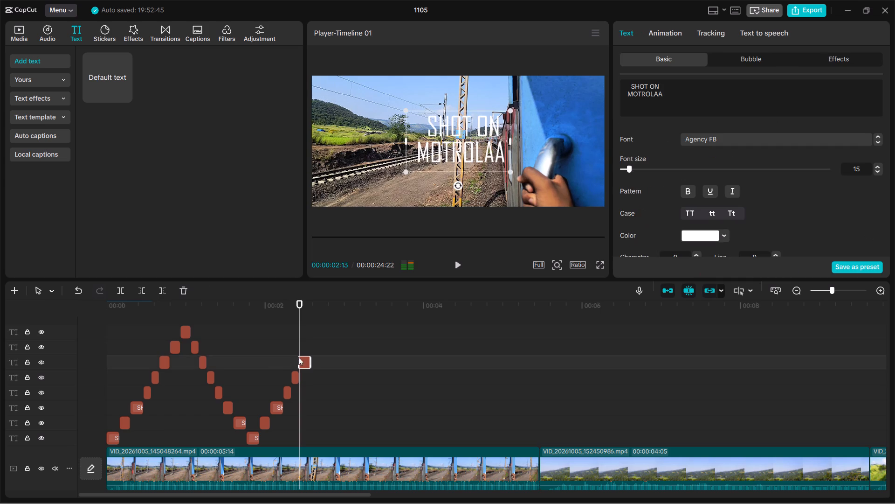
click(171, 351)
key(ctrl+c)
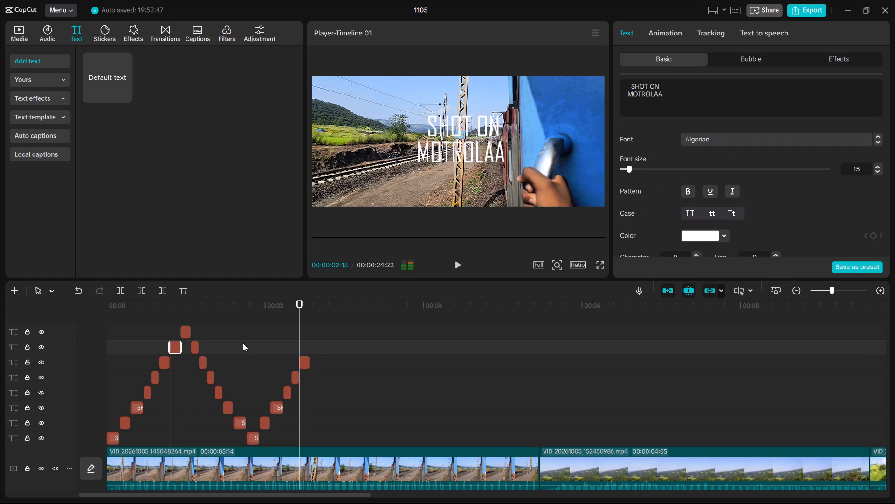
click(311, 349)
key(ctrl+v)
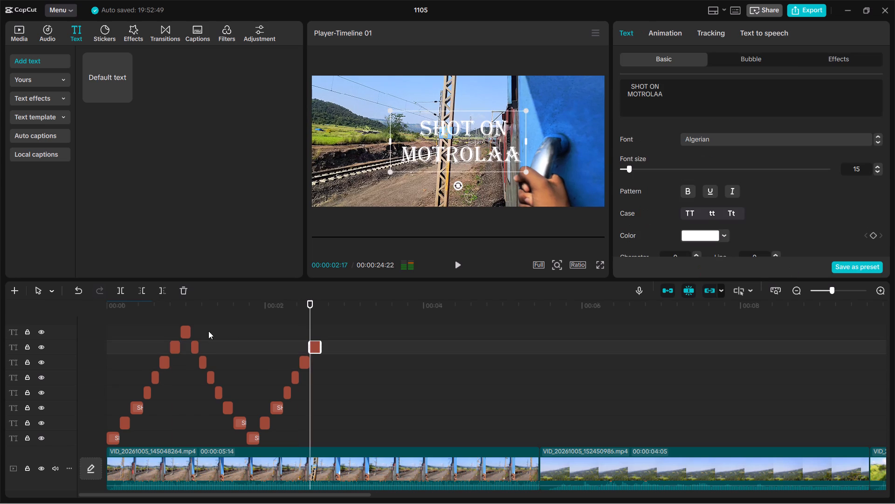
Duplicate the eighth (Agency FB) and ninth (Berlin Sans FB Demi Bold) text clips onto the sequence's end, at 00:00:02:21 and 00:00:02:25.
click(187, 337)
key(ctrl+c)
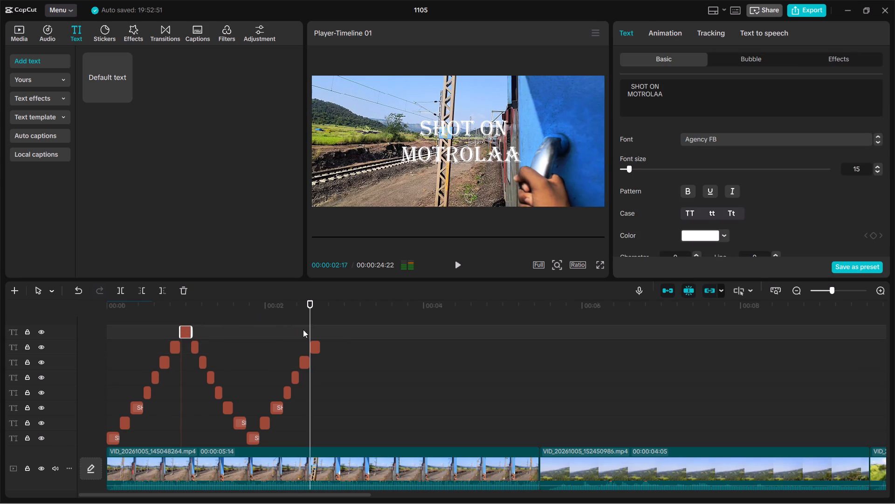
click(321, 332)
key(ctrl+v)
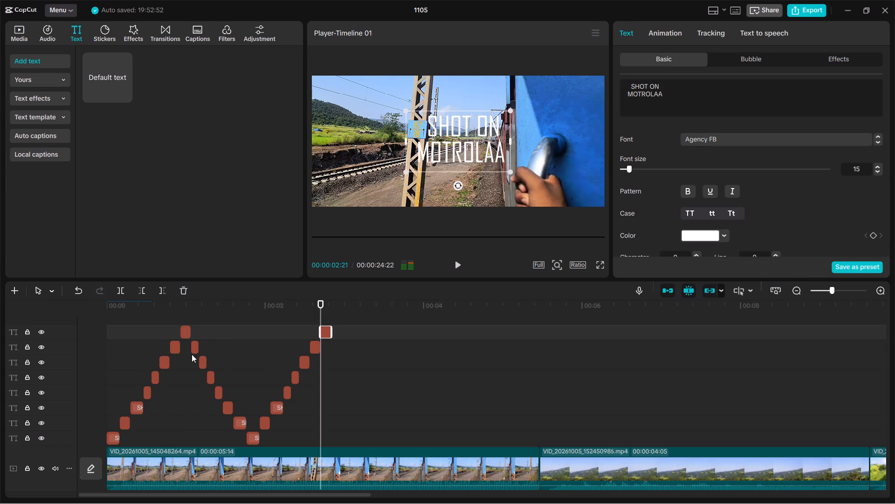
click(194, 349)
key(ctrl+c)
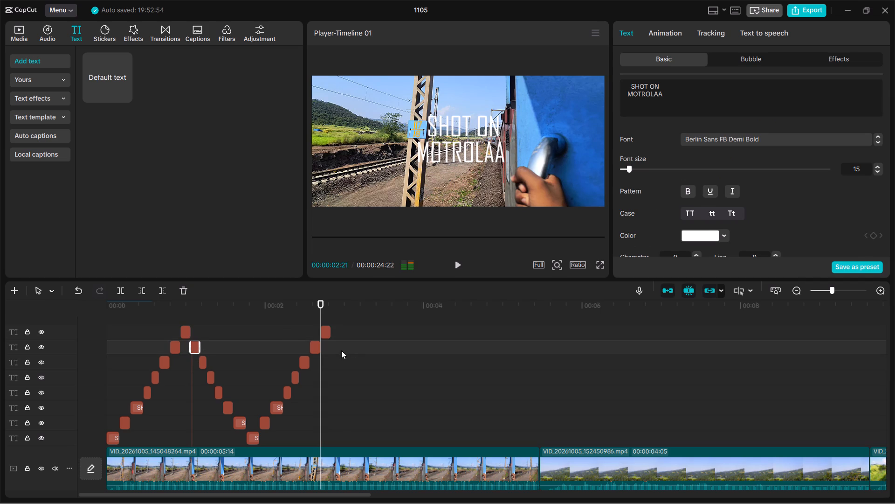
click(339, 348)
click(328, 344)
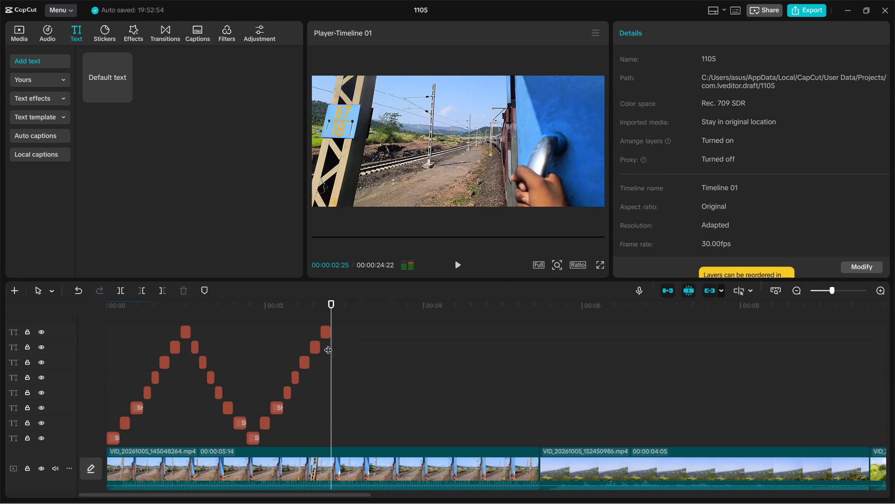
key(ctrl+v)
Duplicate the tenth (Bernard MT Condensed) and eleventh (Agency FB) text clips onto the sequence's end, at 00:00:02:28 and 00:00:03:01.
click(206, 365)
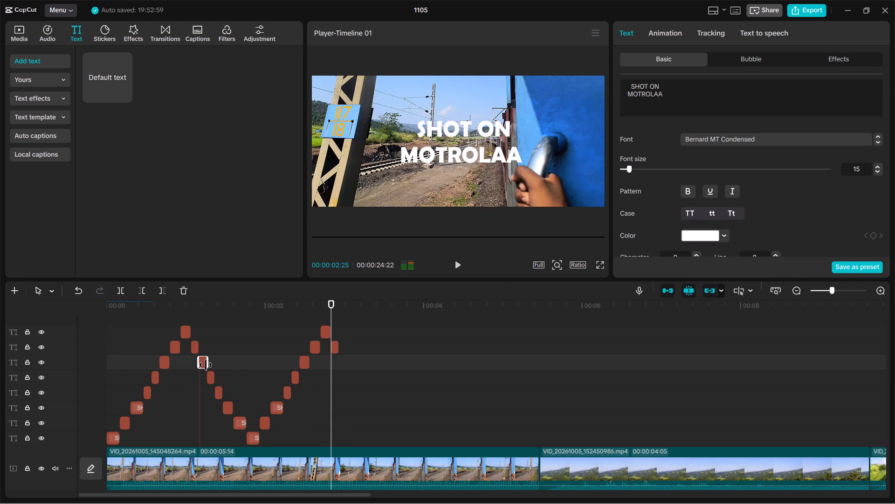
key(ctrl+c)
click(342, 364)
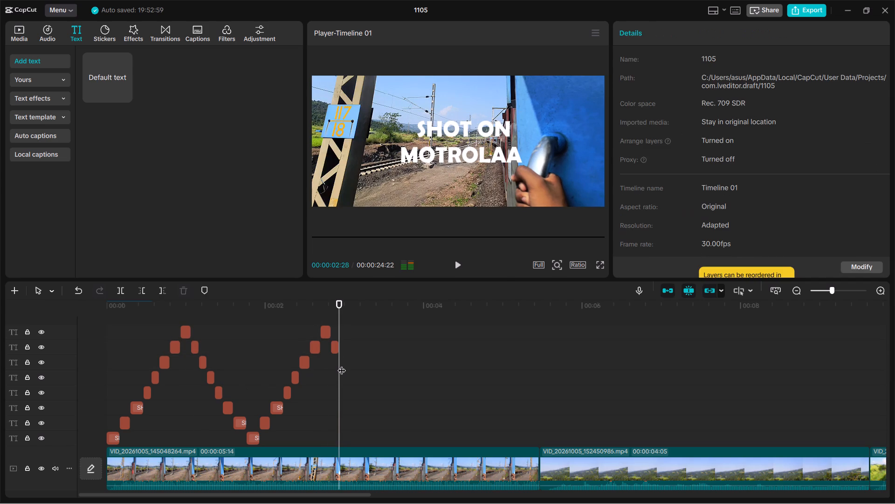
key(ctrl+v)
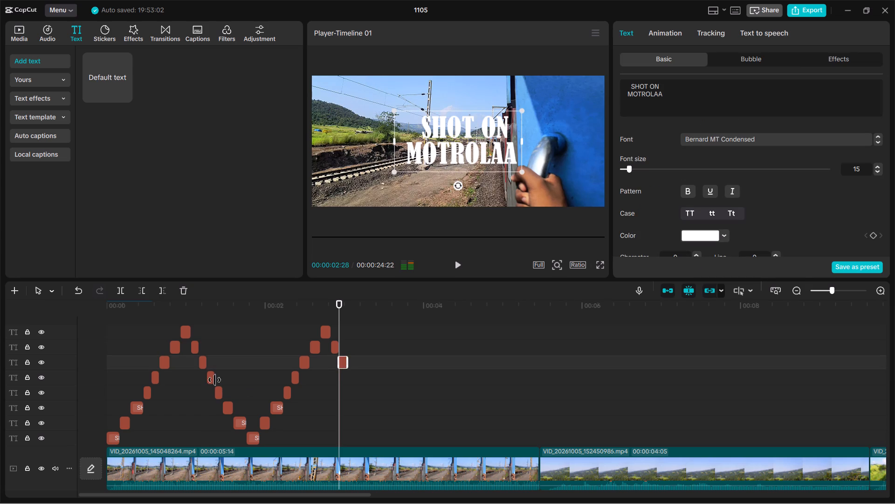
click(214, 380)
key(ctrl+c)
click(351, 380)
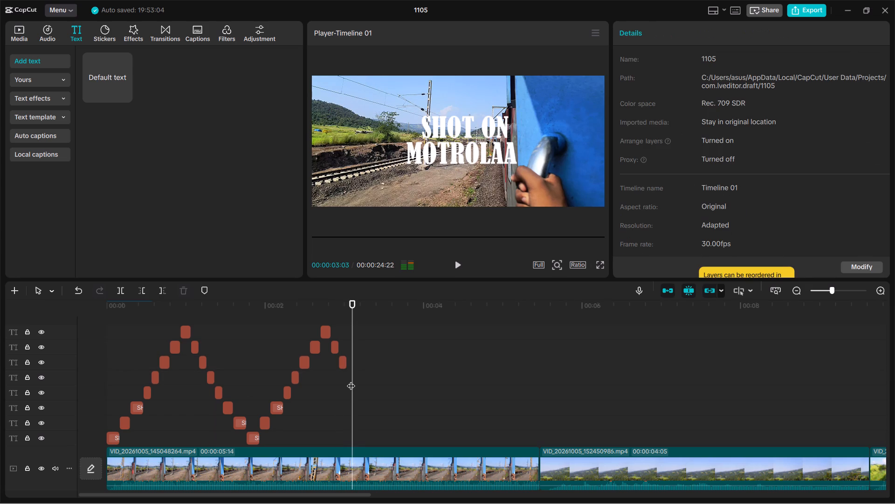
click(343, 374)
click(344, 375)
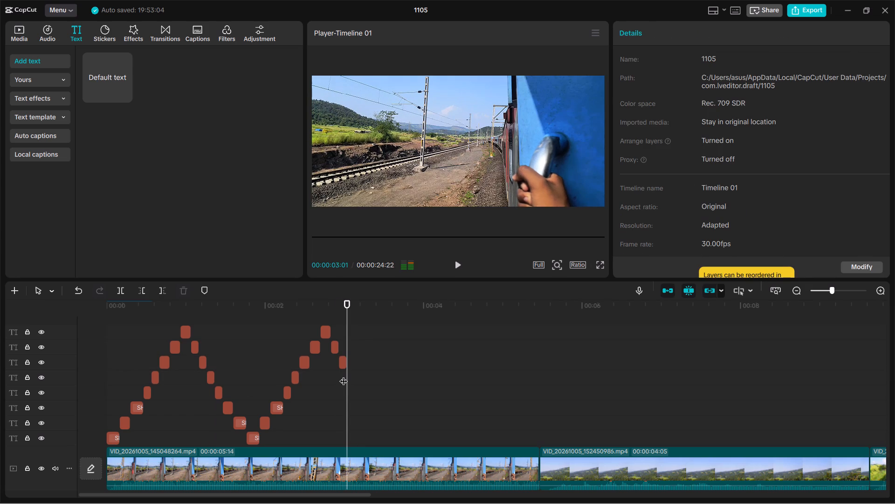
key(ctrl+v)
Paste the copied Agency FB text clip once more directly after the sequence, at 00:00:03:04.
click(216, 399)
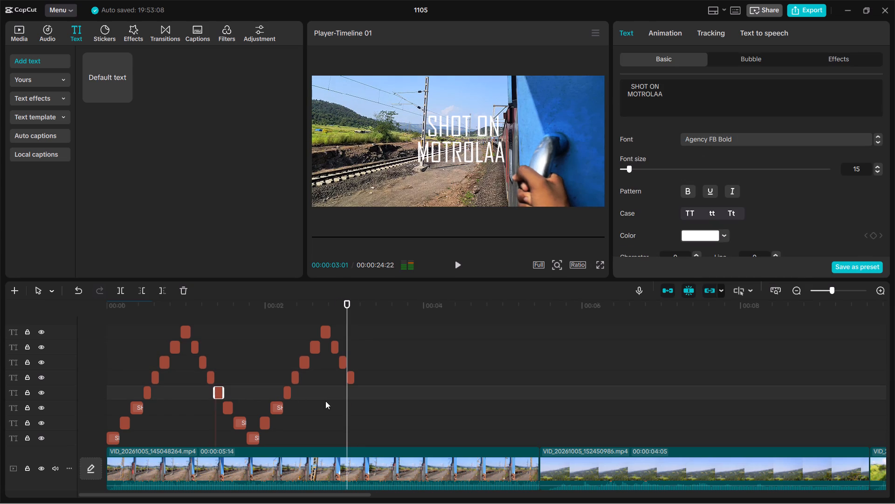
click(351, 395)
click(358, 395)
key(ctrl+v)
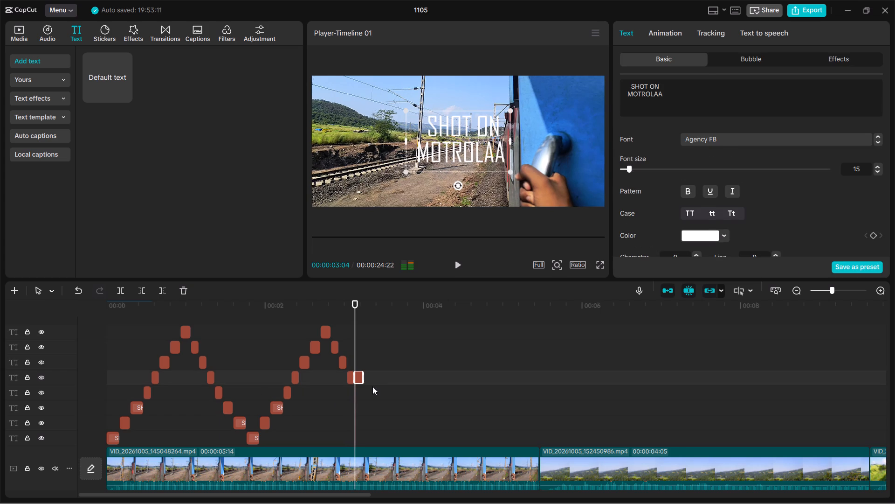
Replace the extra Agency FB clip at 00:00:03:04 with a copy of the twelfth (Agency FB Bold) text clip.
key(BackSpace)
click(219, 394)
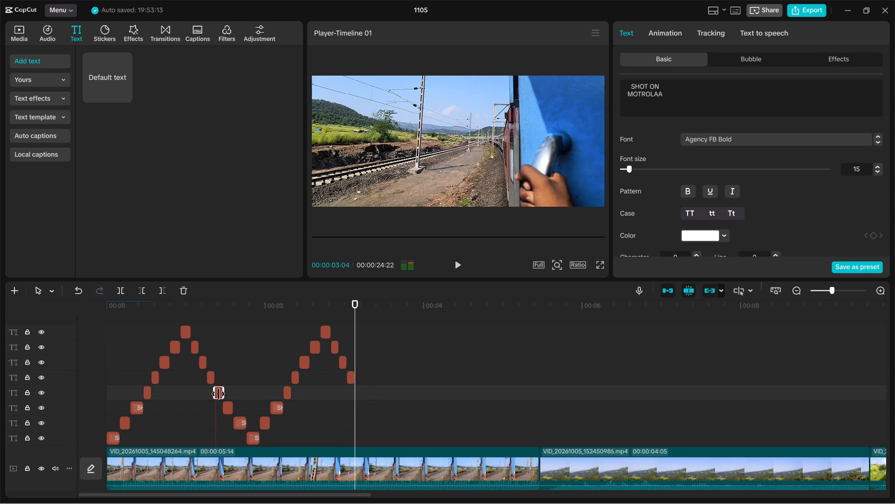
key(ctrl+c)
key(ctrl+v)
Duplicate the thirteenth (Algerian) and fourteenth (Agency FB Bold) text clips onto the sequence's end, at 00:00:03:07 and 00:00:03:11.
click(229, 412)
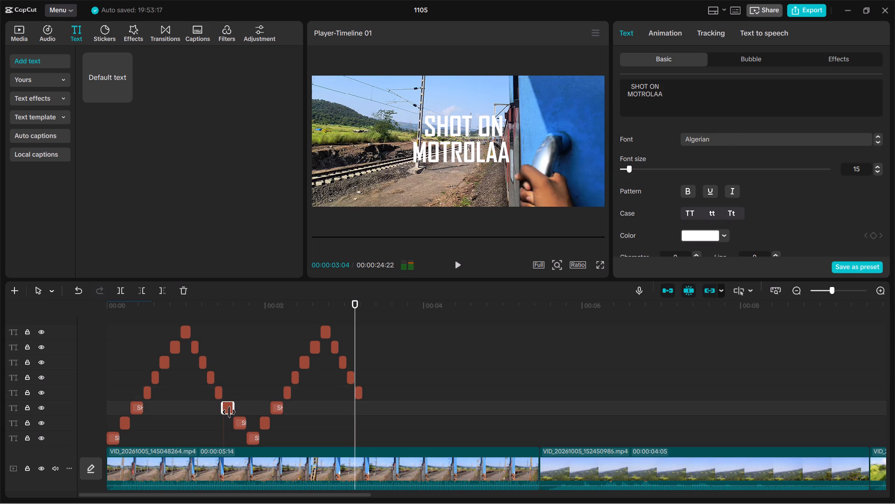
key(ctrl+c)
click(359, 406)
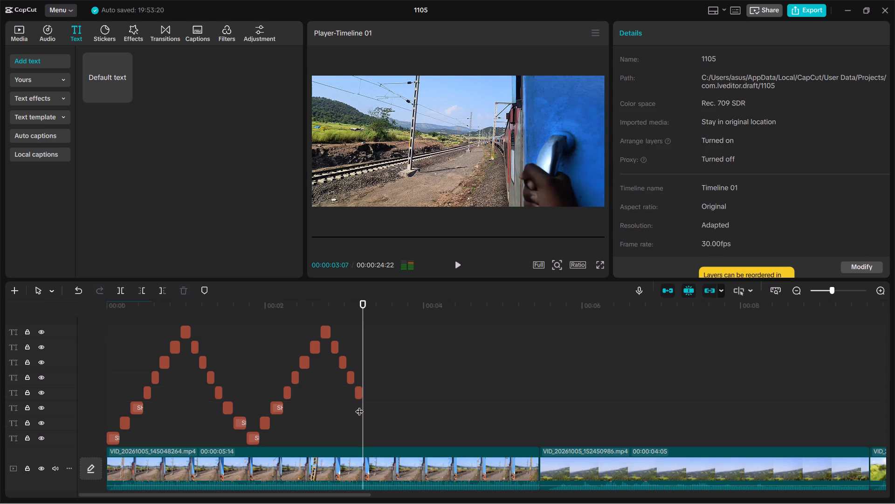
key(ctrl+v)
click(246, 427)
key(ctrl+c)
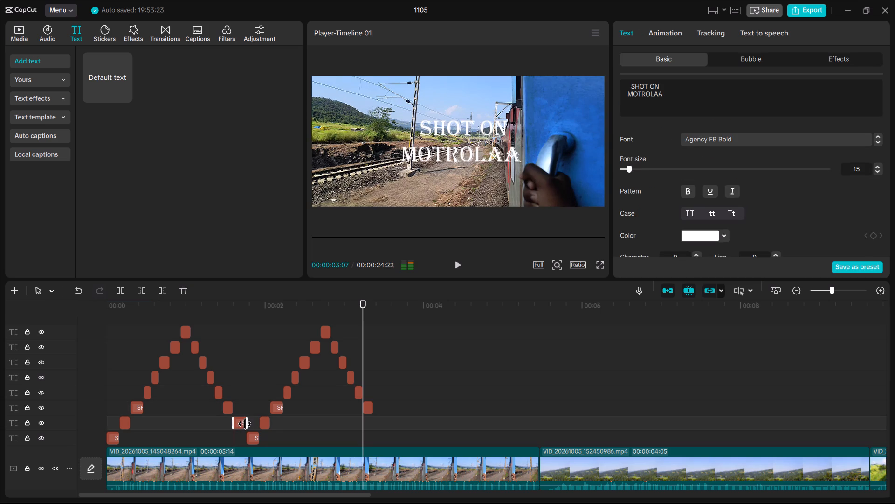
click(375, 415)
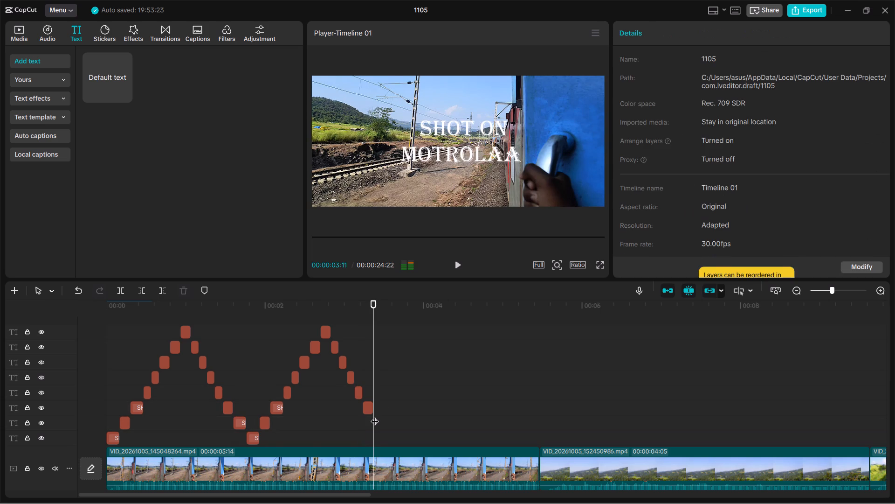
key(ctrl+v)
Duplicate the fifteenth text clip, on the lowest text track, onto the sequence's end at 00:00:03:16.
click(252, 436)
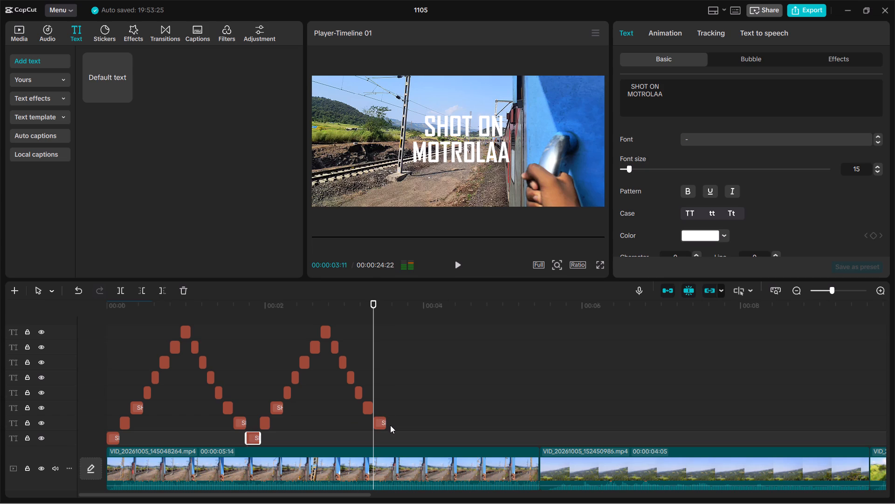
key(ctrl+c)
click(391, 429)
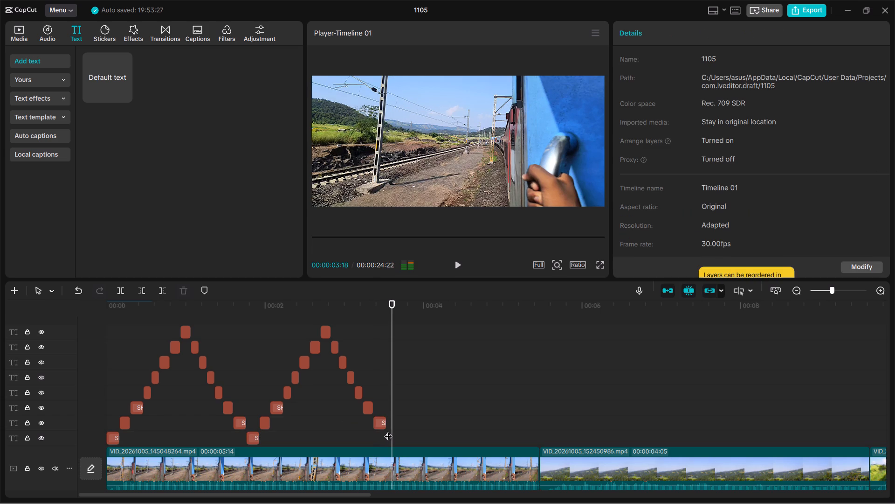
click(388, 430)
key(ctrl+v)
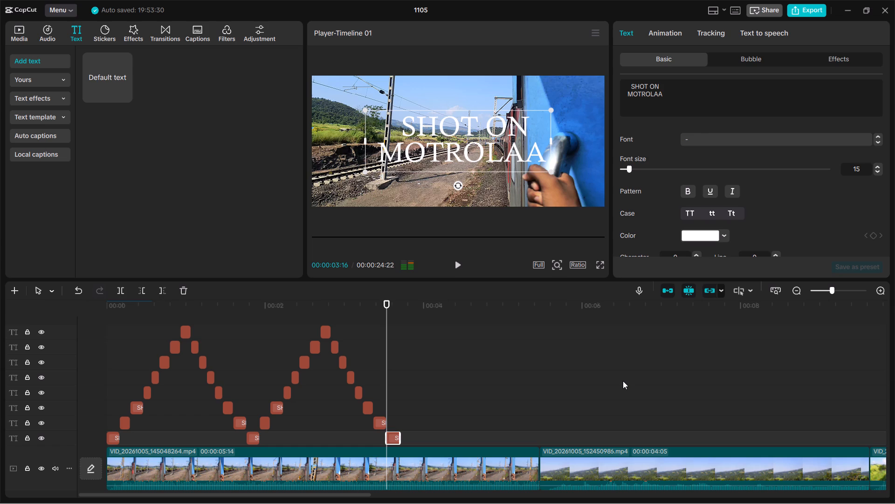
Play the video from the start to review the extended text sequence, and return to 00:00:00:00.
drag(386, 309, 323, 294)
drag(323, 294, 162, 285)
drag(158, 310, 24, 341)
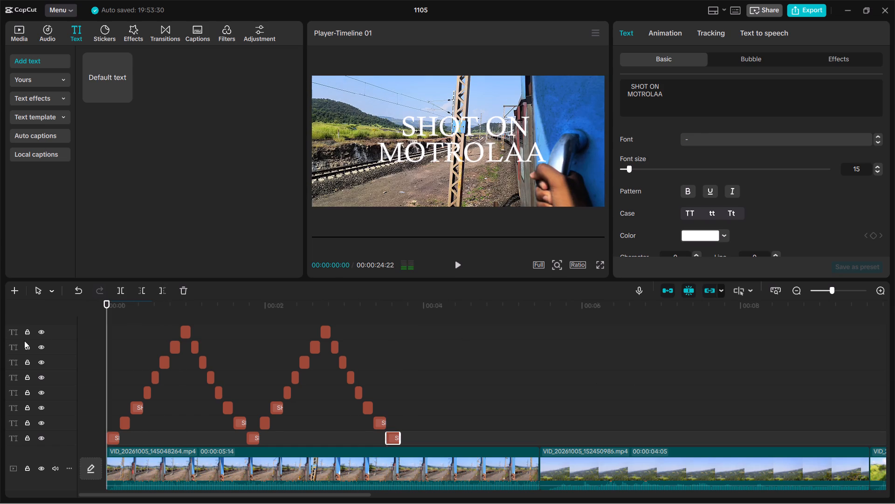
click(455, 260)
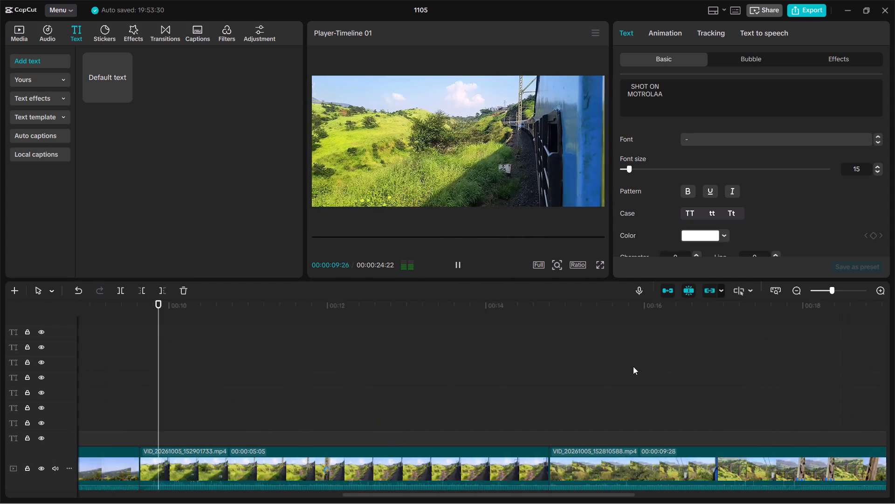
ctrl+scroll(633, 366, down, 14)
ctrl+scroll(220, 320, down, 6)
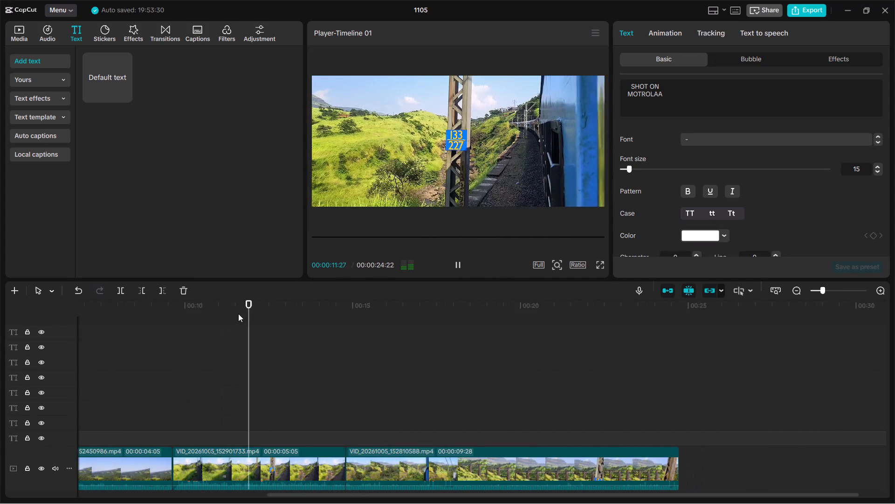
drag(276, 313, 0, 301)
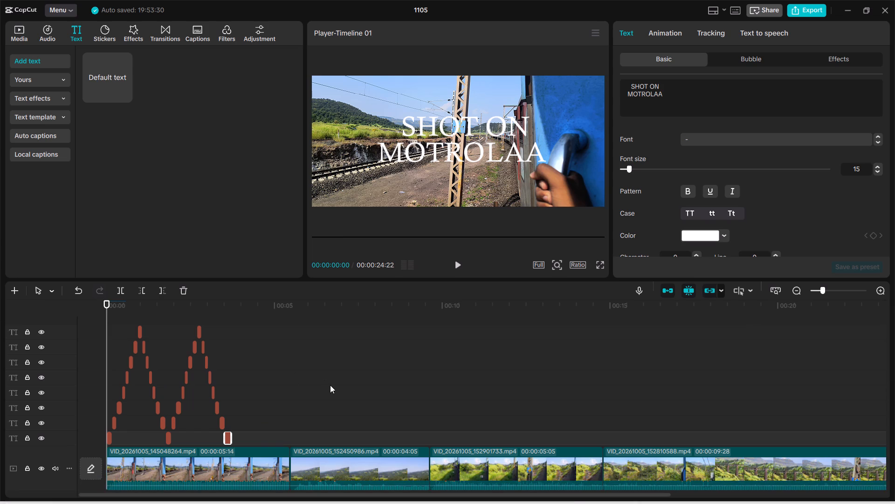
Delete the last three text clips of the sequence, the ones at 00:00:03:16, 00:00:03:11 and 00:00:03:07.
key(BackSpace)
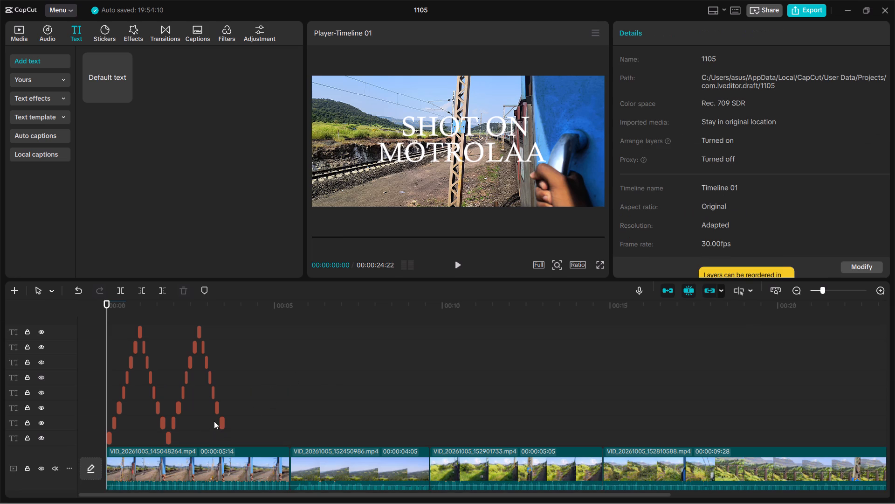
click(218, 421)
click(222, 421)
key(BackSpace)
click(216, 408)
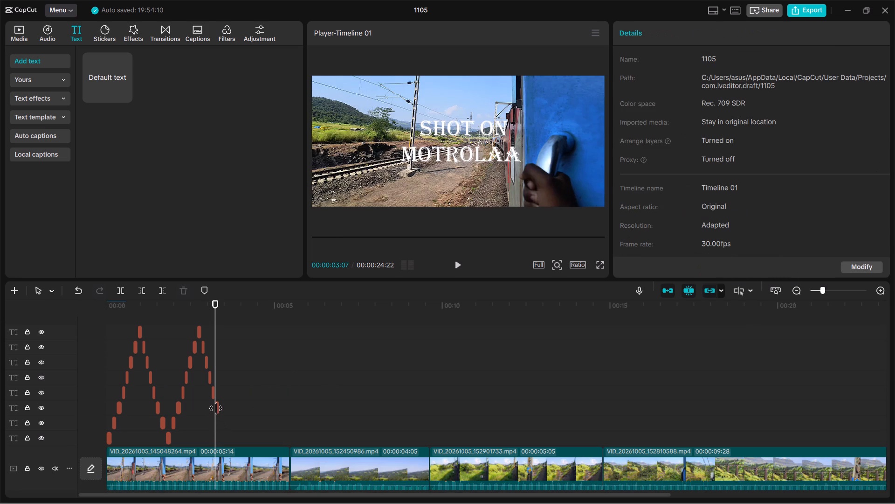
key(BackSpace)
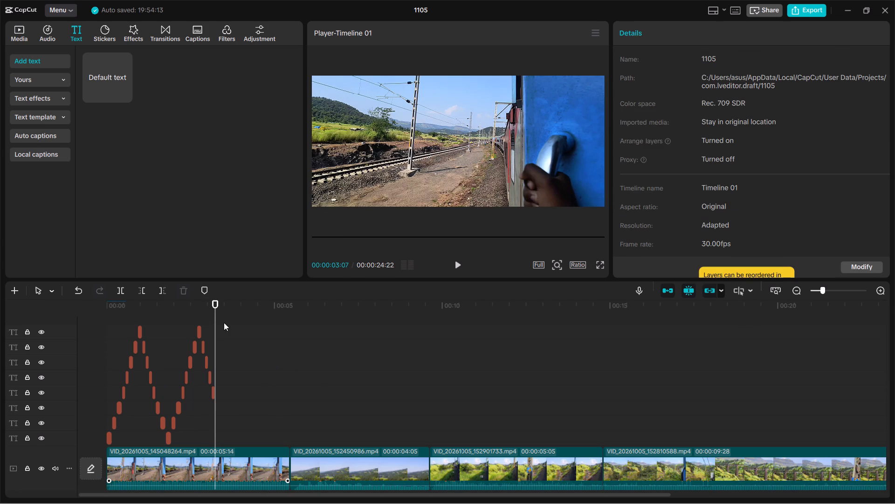
Play the whole video again from 00:00:00:00 to check the shortened text sequence.
drag(216, 303, 215, 327)
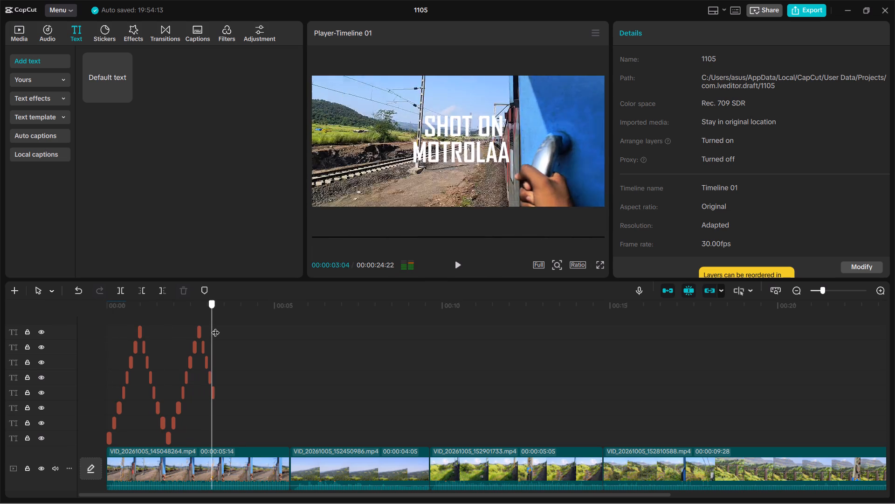
drag(215, 327, 894, 438)
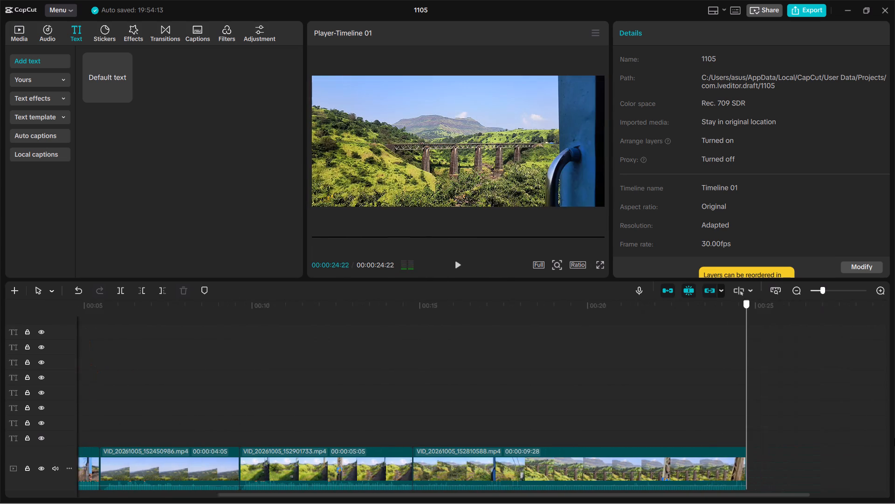
drag(894, 438, 734, 284)
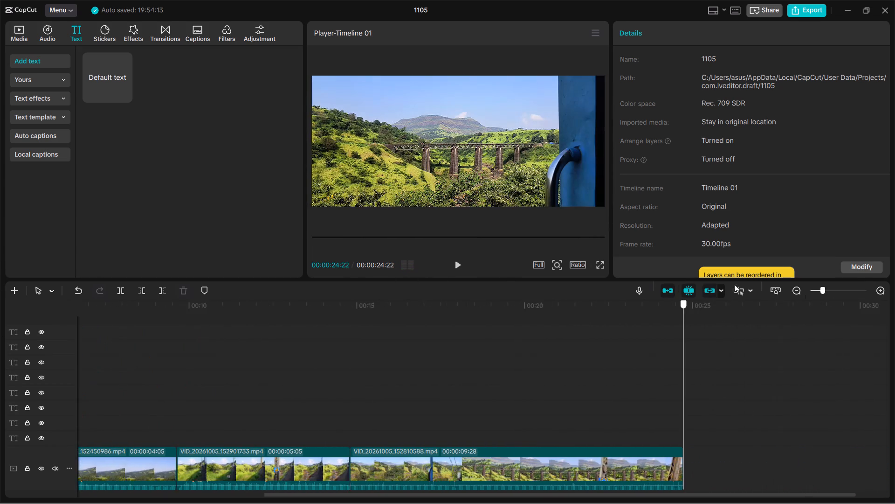
drag(734, 284, 0, 269)
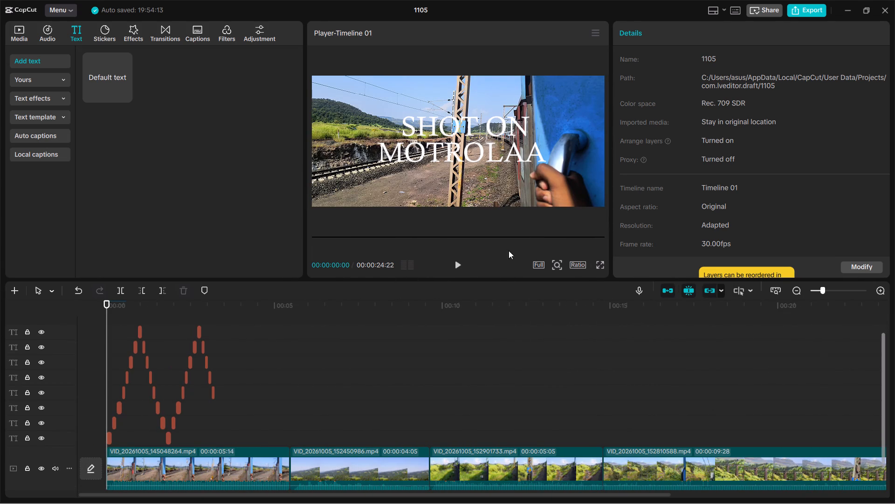
click(459, 262)
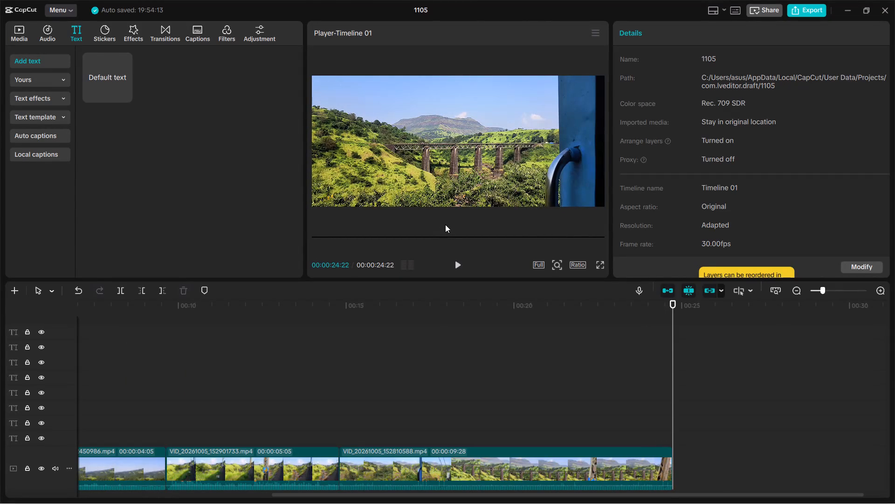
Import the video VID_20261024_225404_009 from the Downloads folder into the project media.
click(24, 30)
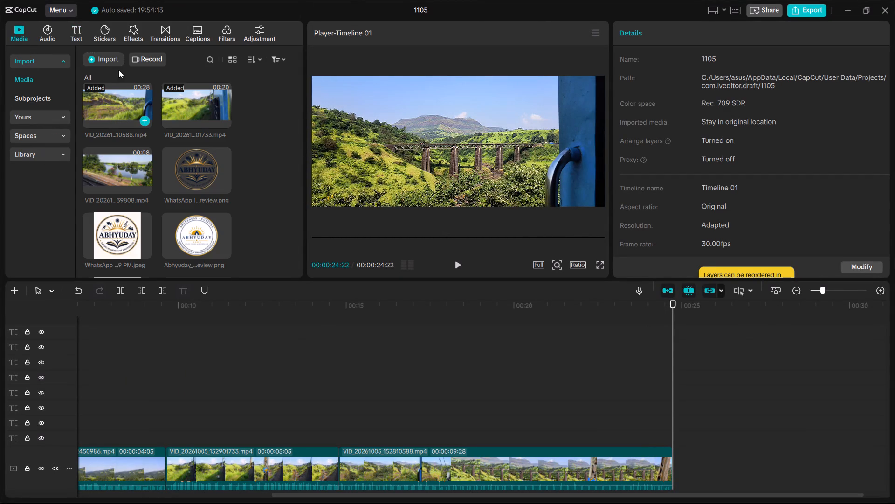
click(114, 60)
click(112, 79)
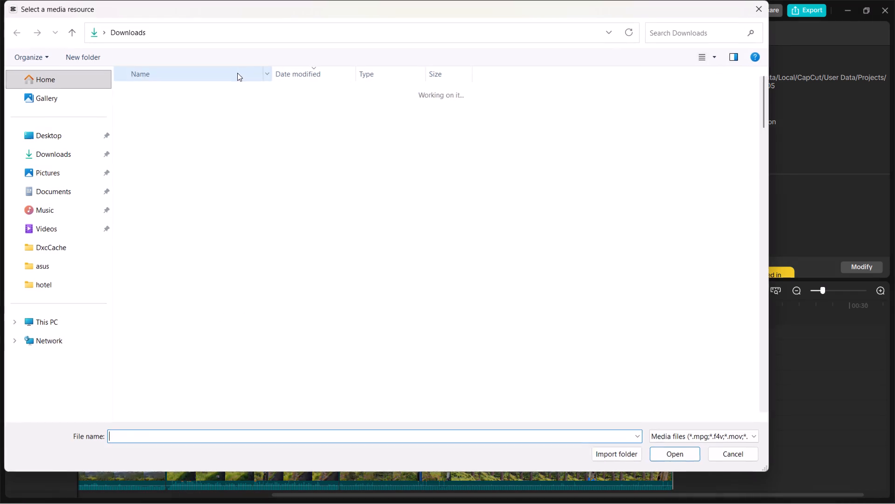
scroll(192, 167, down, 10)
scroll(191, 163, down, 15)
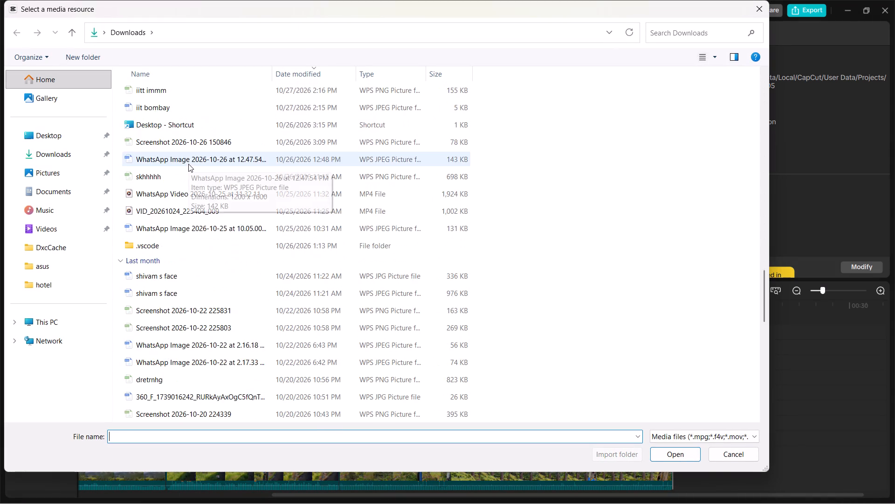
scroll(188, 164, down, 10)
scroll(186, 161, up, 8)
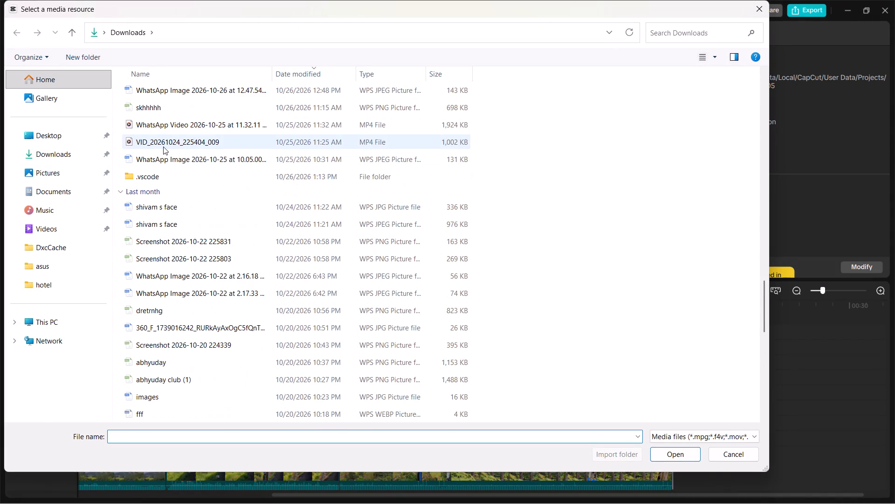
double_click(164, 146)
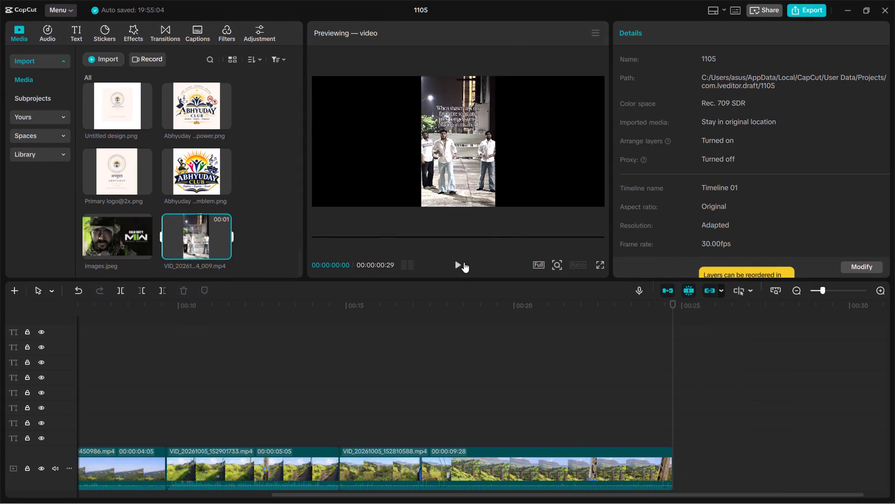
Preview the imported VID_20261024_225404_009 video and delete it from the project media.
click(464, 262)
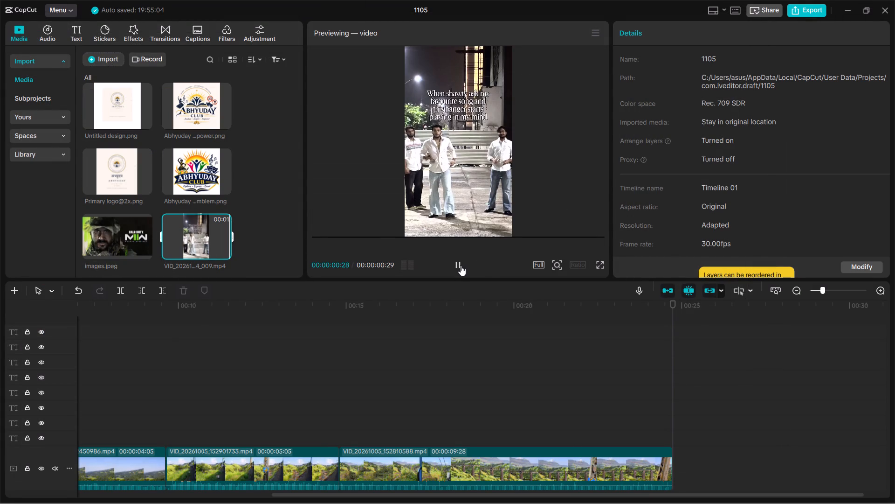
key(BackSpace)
Import the WhatsApp video dated 2026-10-25 at 11.32.11 from the Downloads folder and play its preview.
click(99, 53)
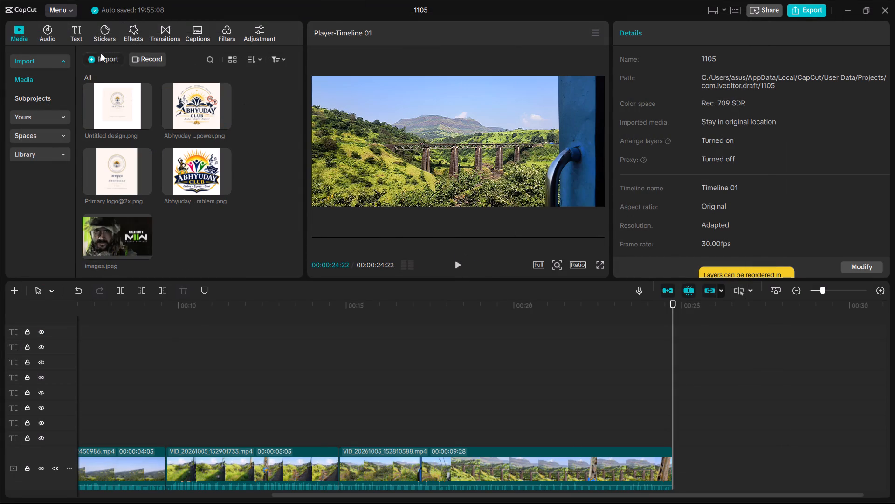
click(118, 81)
scroll(275, 163, down, 6)
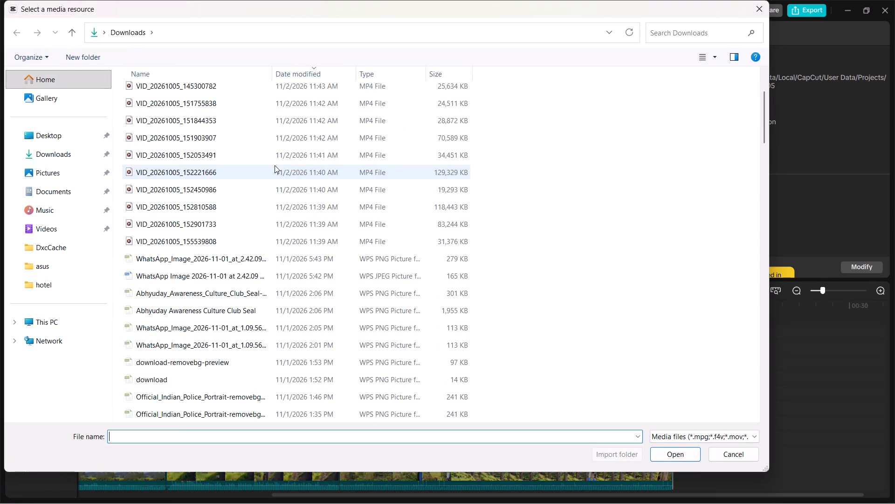
scroll(274, 165, up, 6)
scroll(262, 177, down, 14)
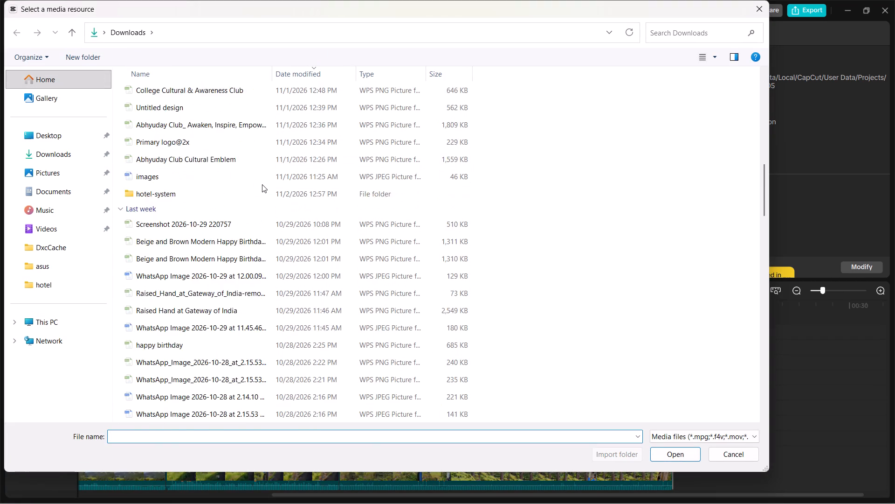
scroll(262, 184, down, 13)
scroll(262, 182, up, 1)
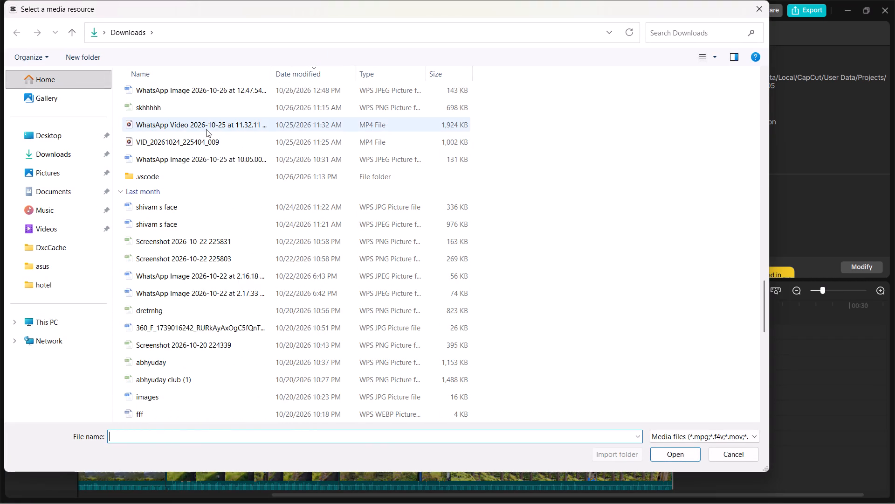
double_click(206, 129)
click(459, 266)
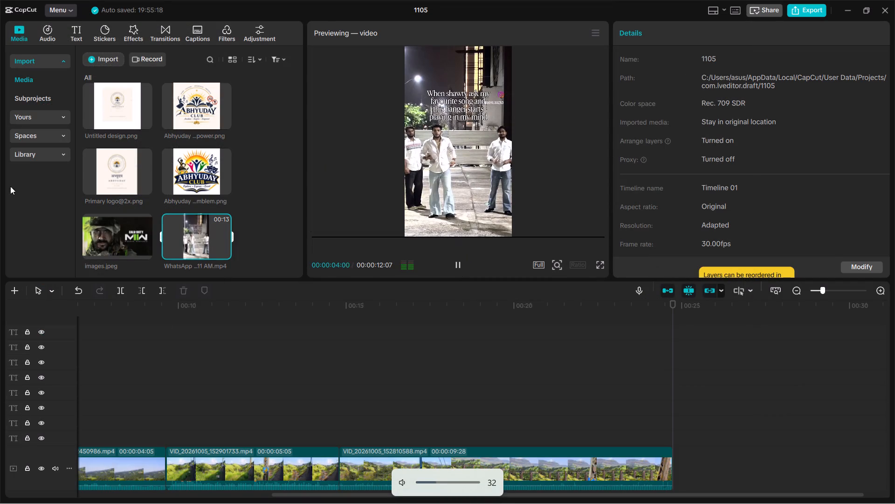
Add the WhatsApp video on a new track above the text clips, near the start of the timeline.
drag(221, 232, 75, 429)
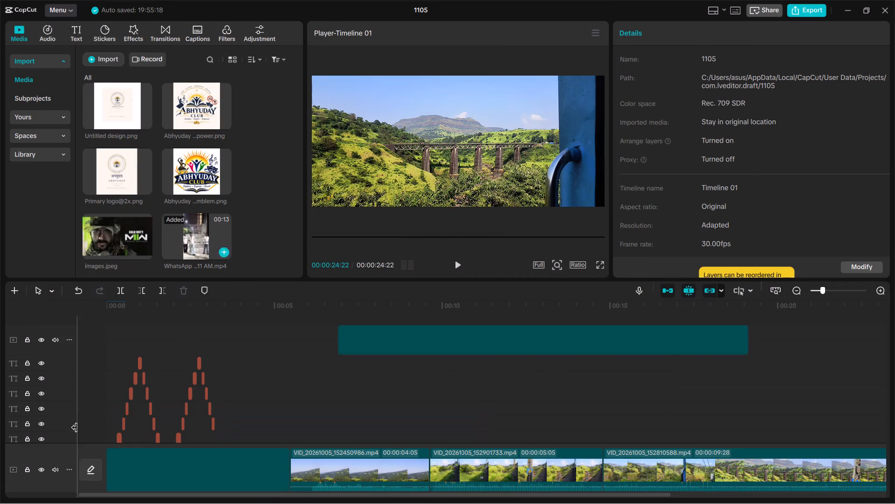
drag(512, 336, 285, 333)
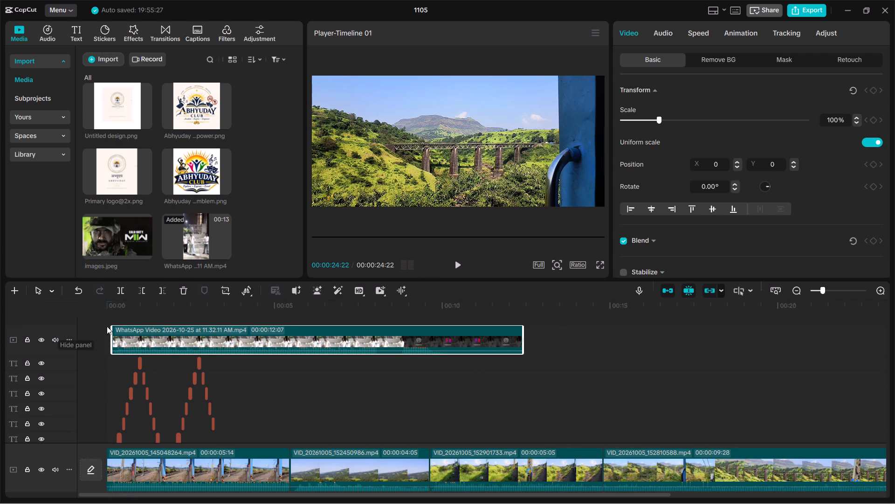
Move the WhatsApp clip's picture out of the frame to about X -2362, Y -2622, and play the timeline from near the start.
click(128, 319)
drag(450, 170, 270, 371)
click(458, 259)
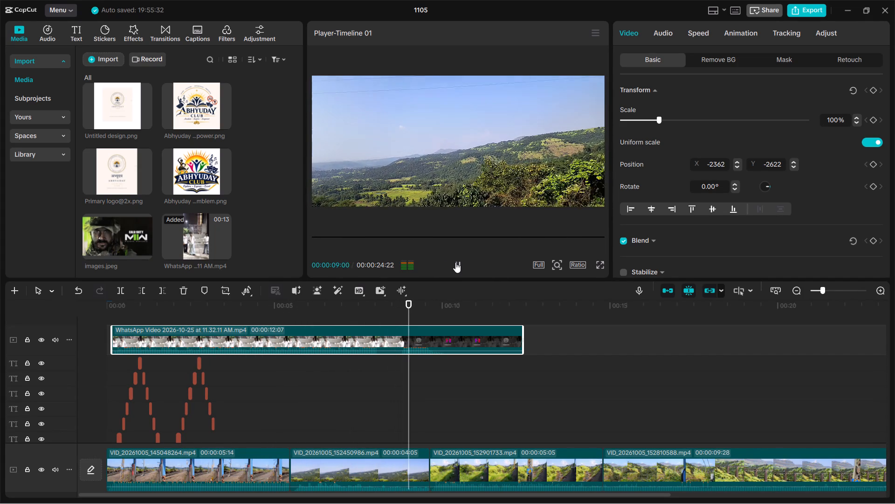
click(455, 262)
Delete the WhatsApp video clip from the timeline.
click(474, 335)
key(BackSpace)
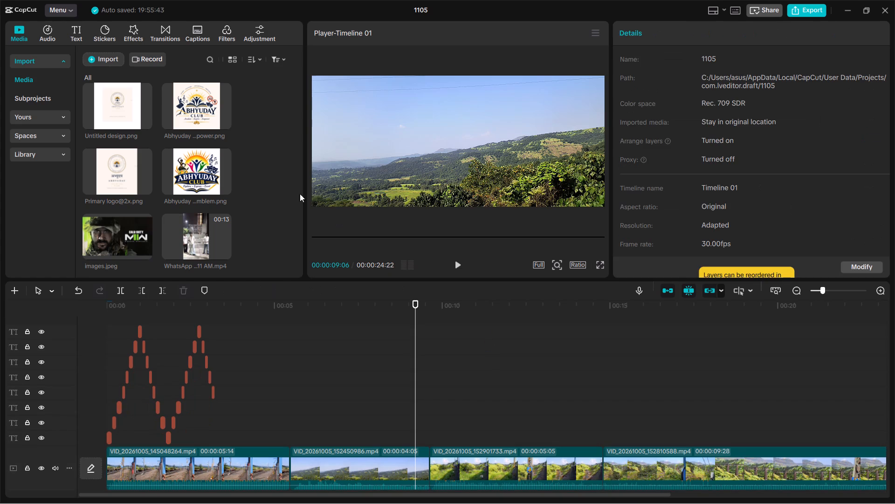
Import the 28-second MP4 video whose name ends in 5_379 from the Downloads folder and play its preview.
click(98, 56)
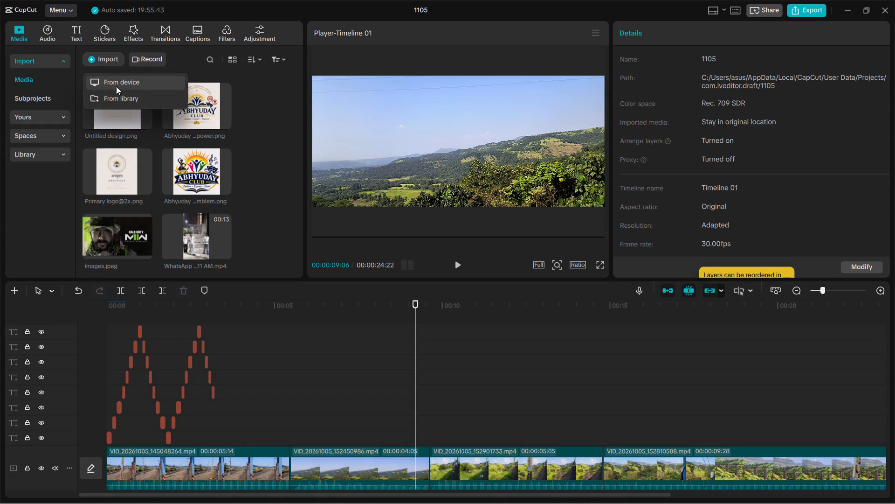
click(116, 87)
scroll(155, 215, down, 20)
scroll(155, 215, down, 12)
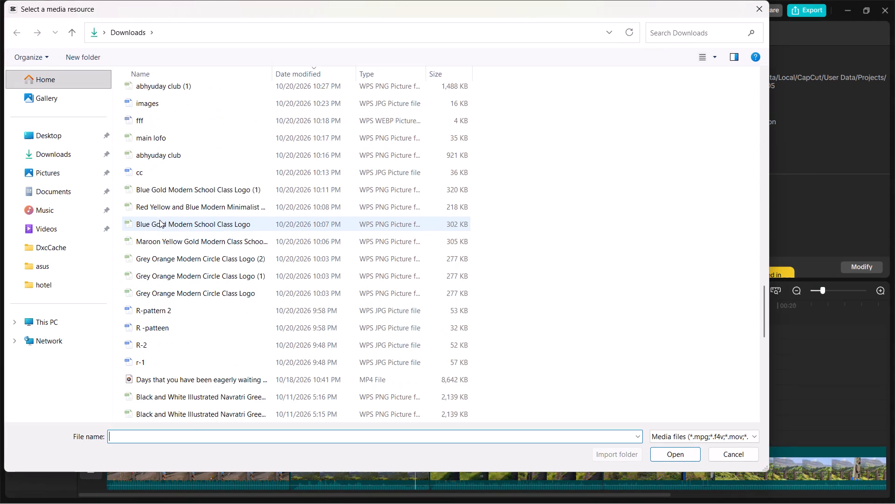
scroll(159, 220, up, 4)
scroll(158, 219, down, 1)
scroll(157, 218, up, 4)
scroll(158, 204, down, 3)
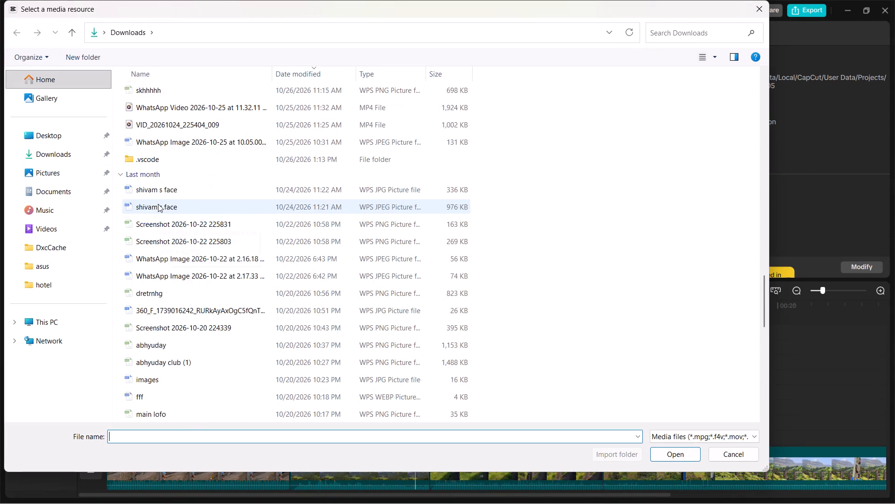
scroll(158, 204, down, 20)
scroll(158, 204, down, 5)
double_click(172, 392)
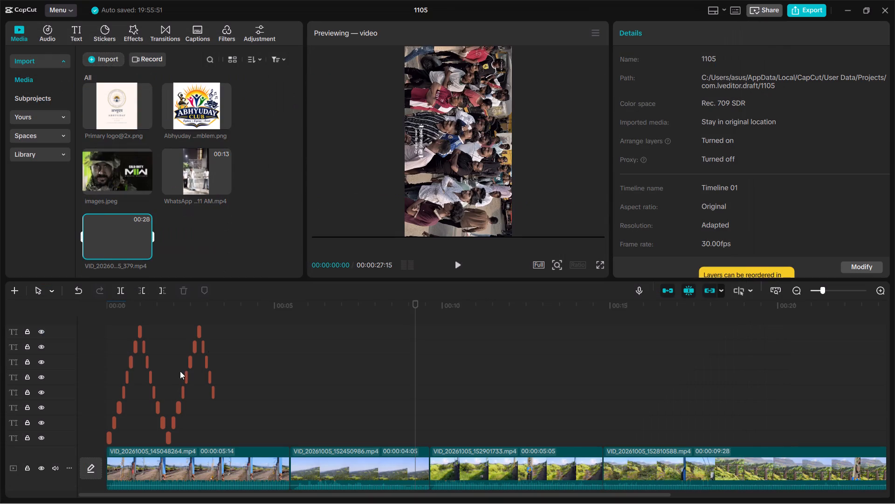
click(458, 264)
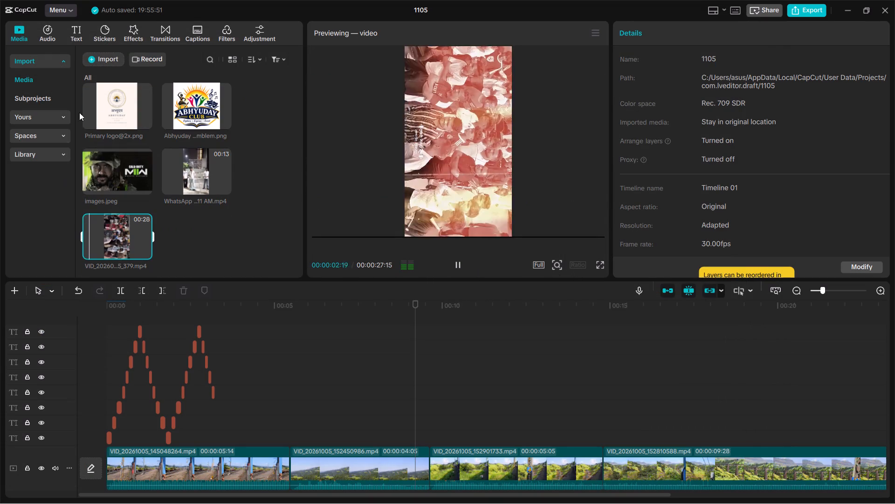
Import the MP4 video "Days that you have been eagerly waiting" from the Downloads folder into the project media.
click(110, 57)
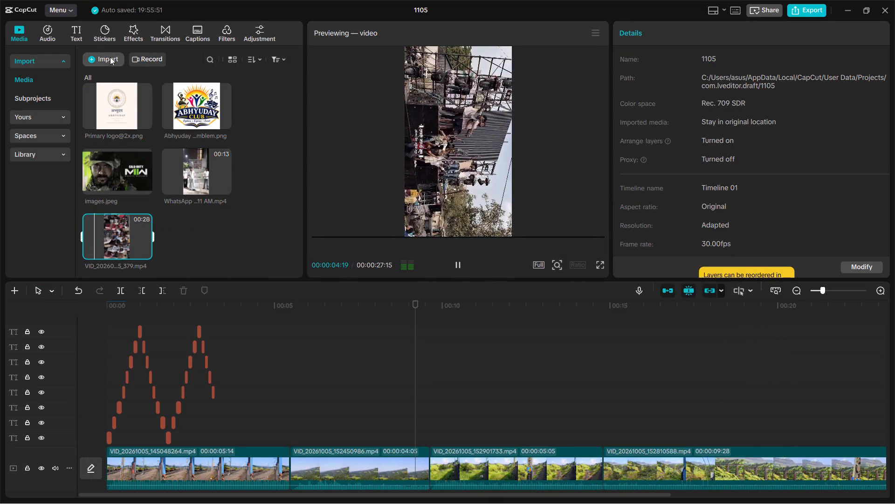
click(120, 76)
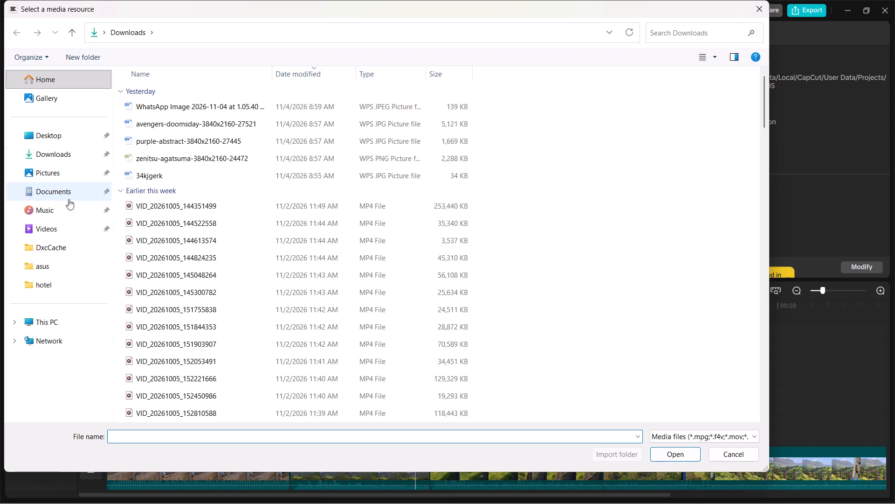
scroll(142, 208, up, 6)
double_click(29, 155)
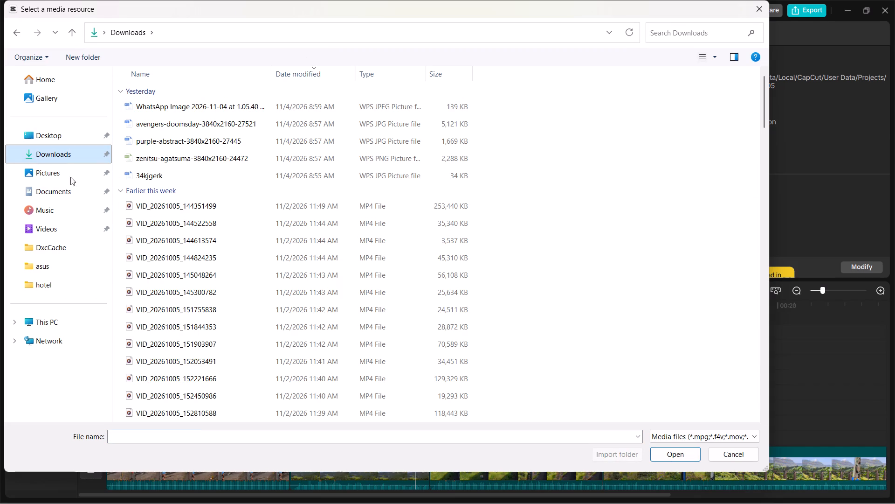
scroll(80, 200, down, 20)
scroll(80, 200, down, 20)
scroll(80, 200, down, 15)
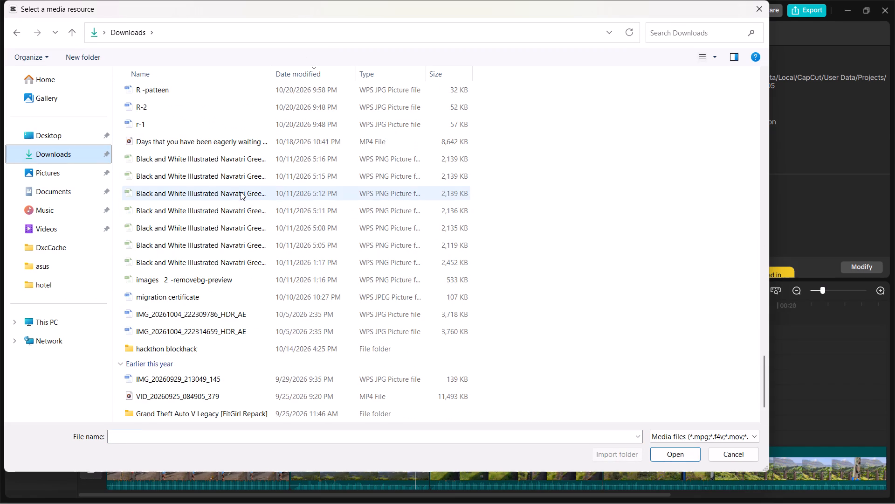
scroll(241, 192, down, 4)
double_click(148, 137)
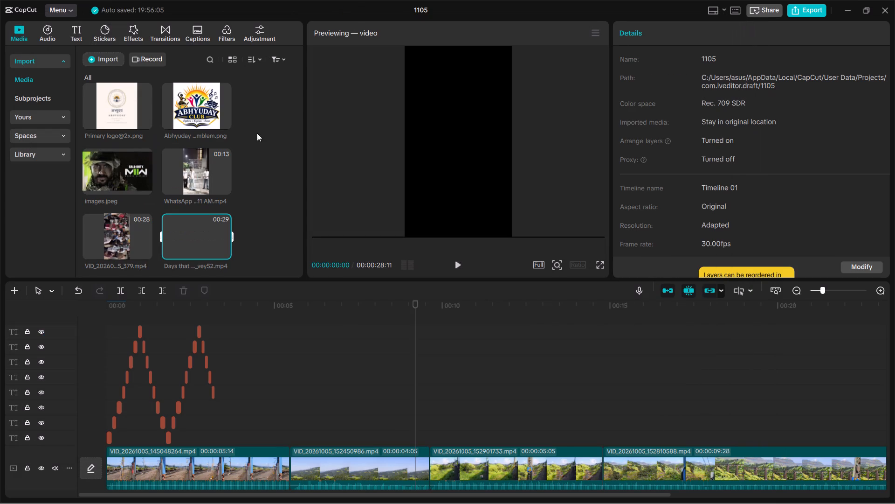
Preview the imported "Days that you have been eagerly waiting" video in full screen and return to the editor.
click(456, 265)
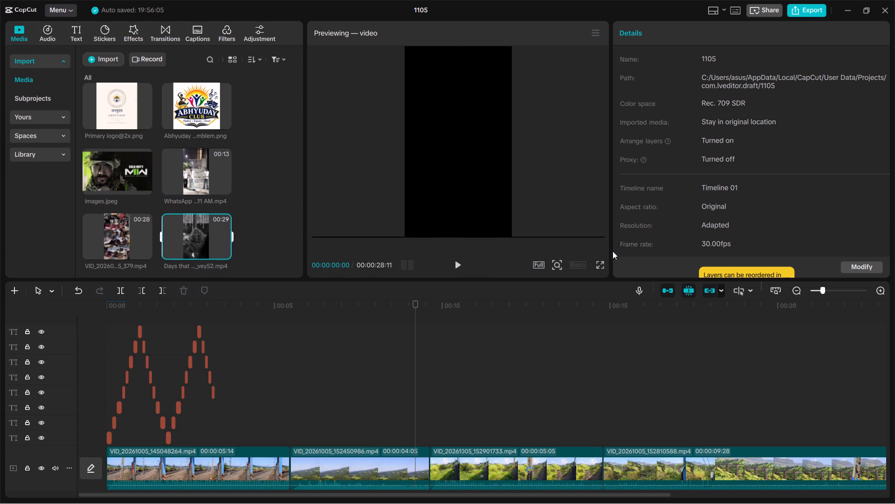
click(601, 264)
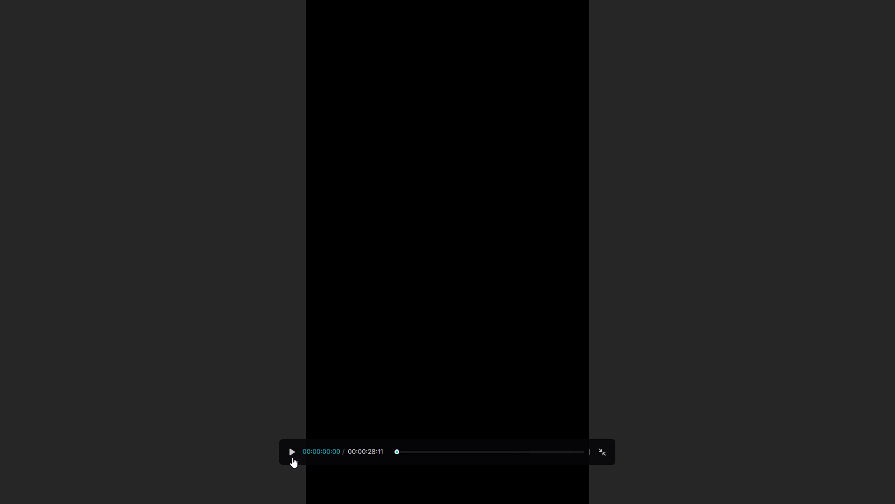
click(291, 453)
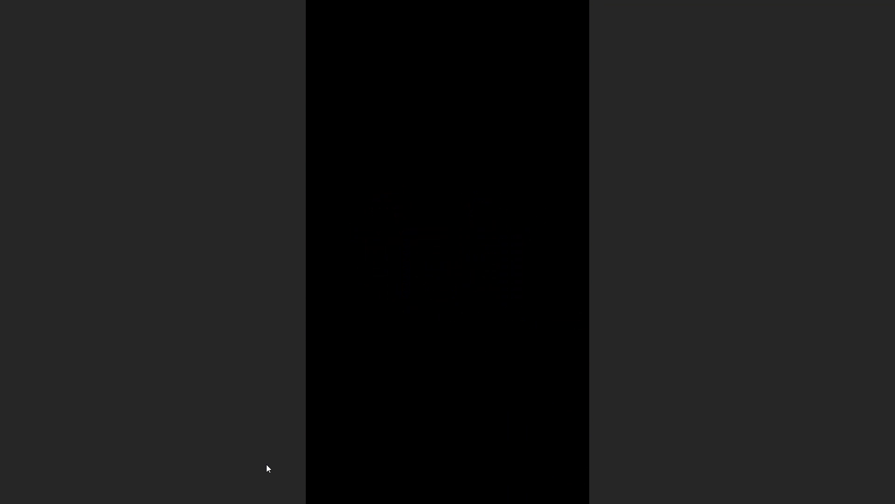
click(627, 470)
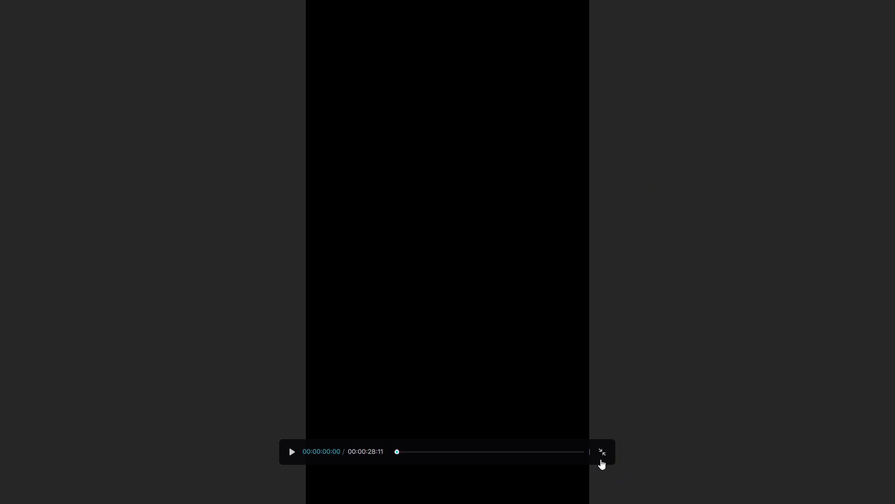
click(601, 455)
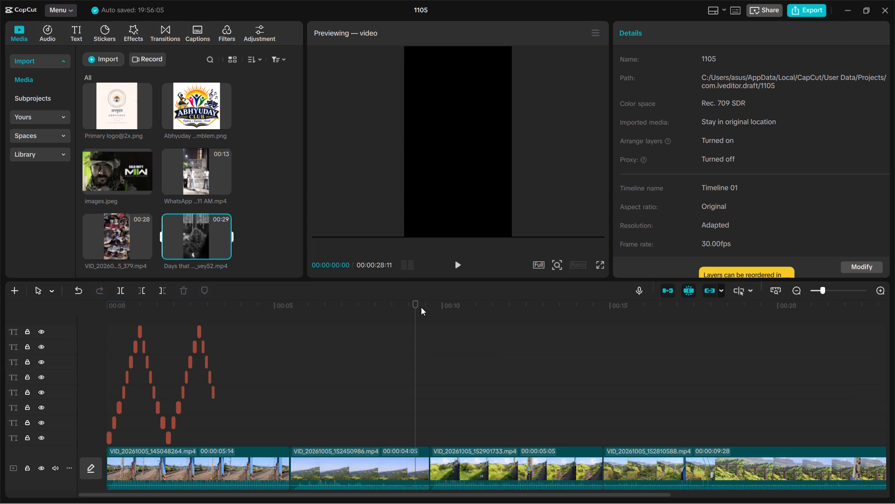
Add a Moon Cycle transition between the first clip and VID_20261005_152450986, allowing duplicate frames without further reminders.
drag(414, 307, 220, 320)
click(306, 329)
drag(307, 329, 0, 347)
click(385, 462)
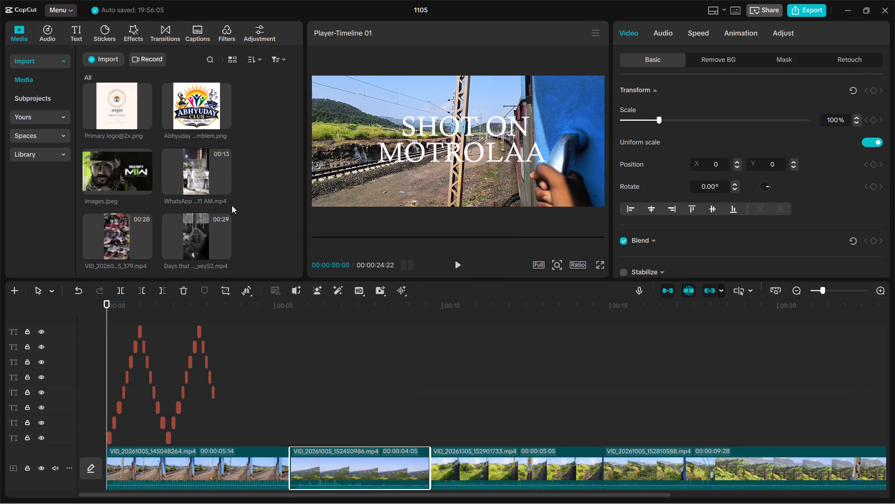
click(74, 37)
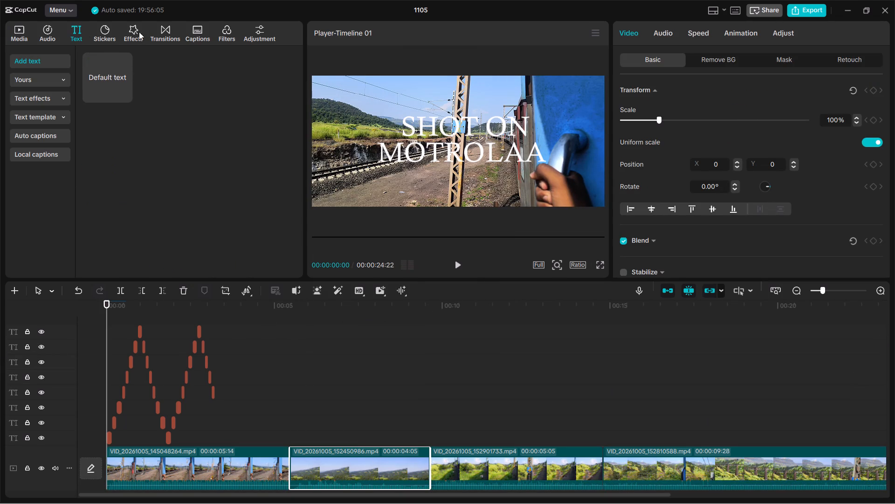
click(177, 37)
click(103, 117)
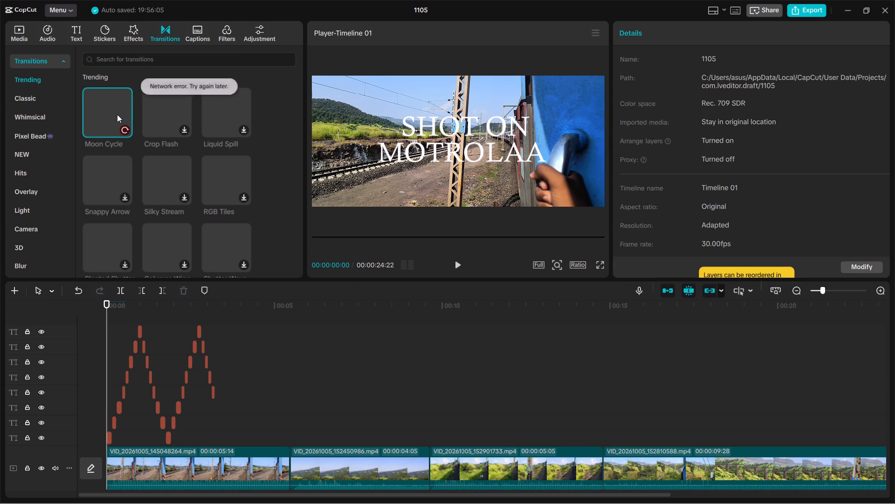
click(41, 91)
drag(119, 102, 356, 470)
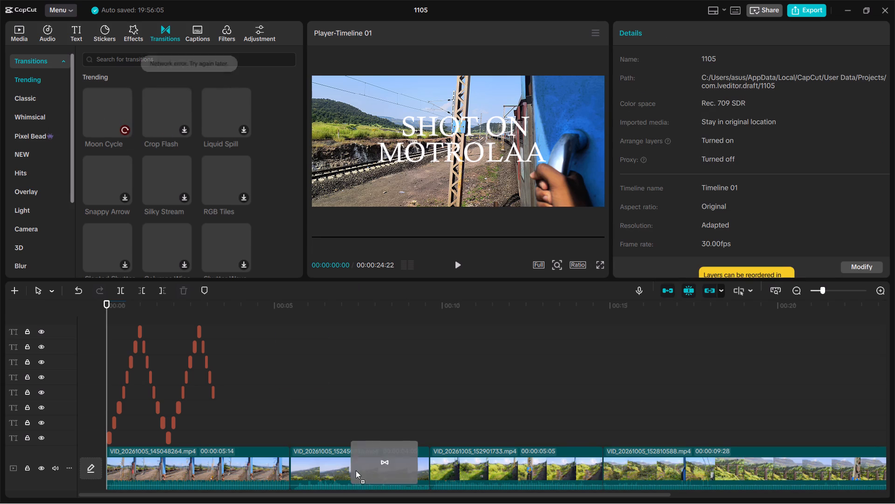
drag(356, 470, 274, 469)
click(514, 291)
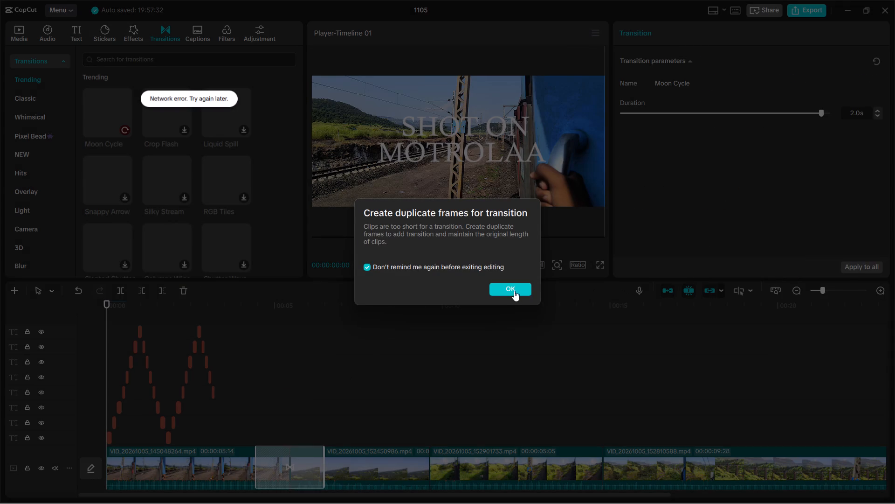
Add a Crop Flash transition between the second and third clips and a Silky Stream transition between the third and fourth.
click(175, 119)
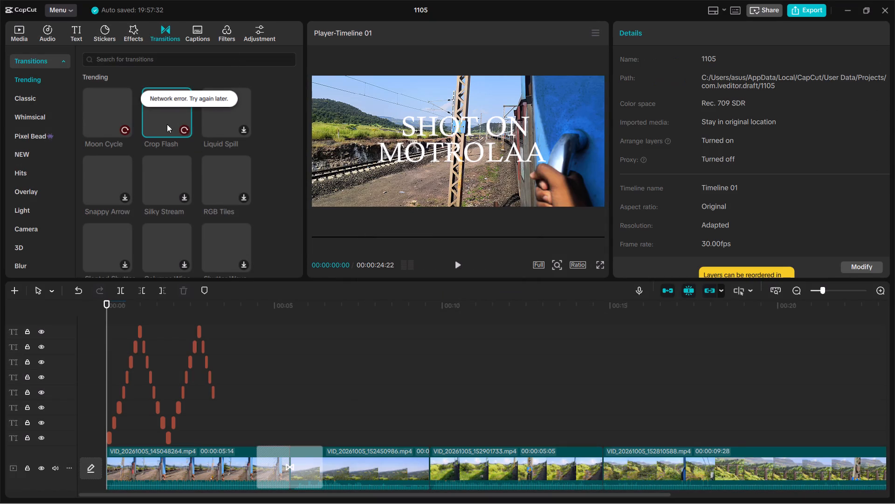
drag(167, 124, 400, 459)
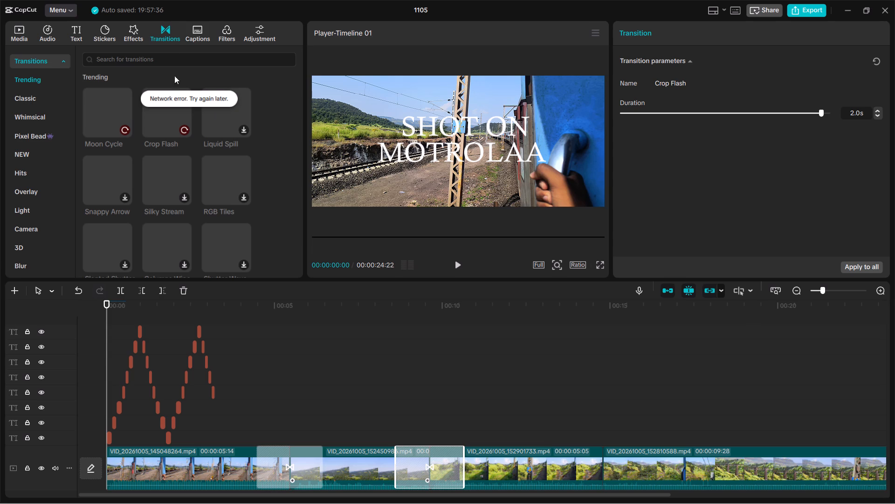
click(174, 181)
drag(171, 169, 586, 469)
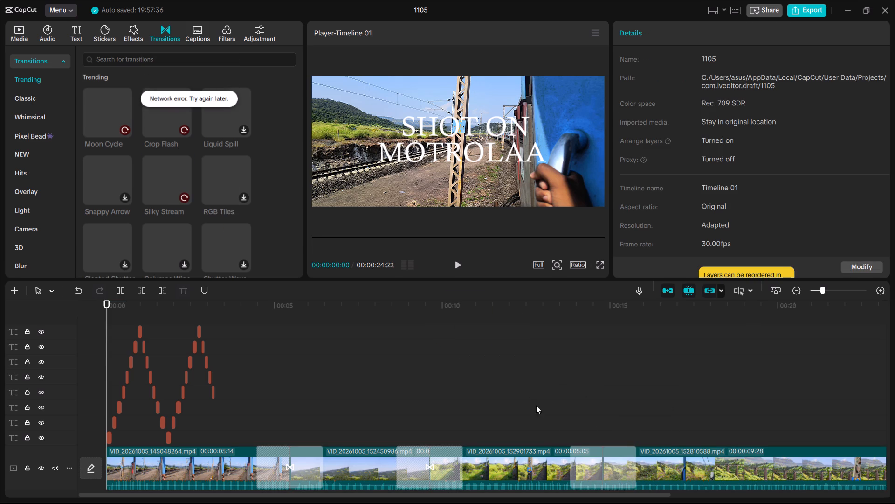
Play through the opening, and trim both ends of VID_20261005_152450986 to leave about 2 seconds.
click(462, 263)
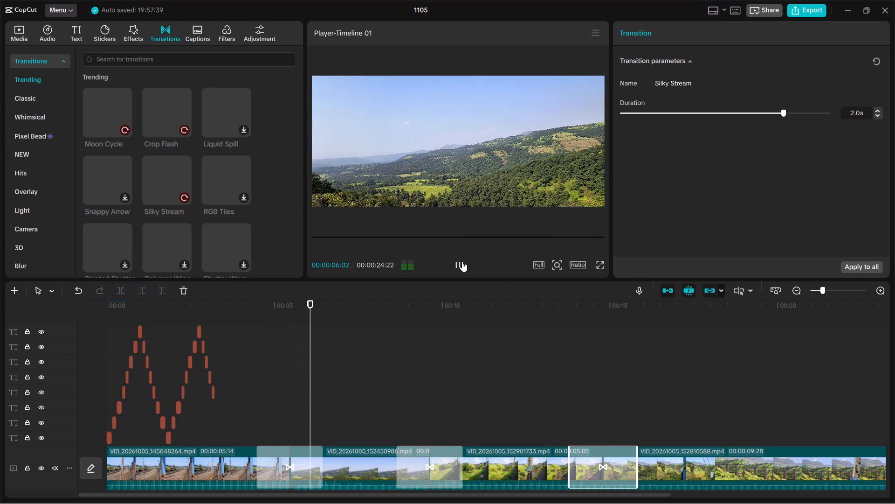
click(355, 471)
drag(290, 478, 301, 477)
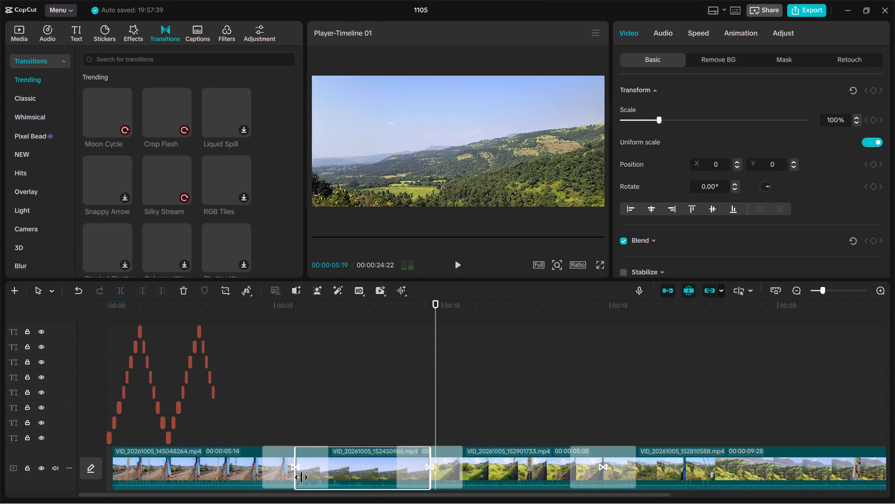
drag(301, 477, 325, 477)
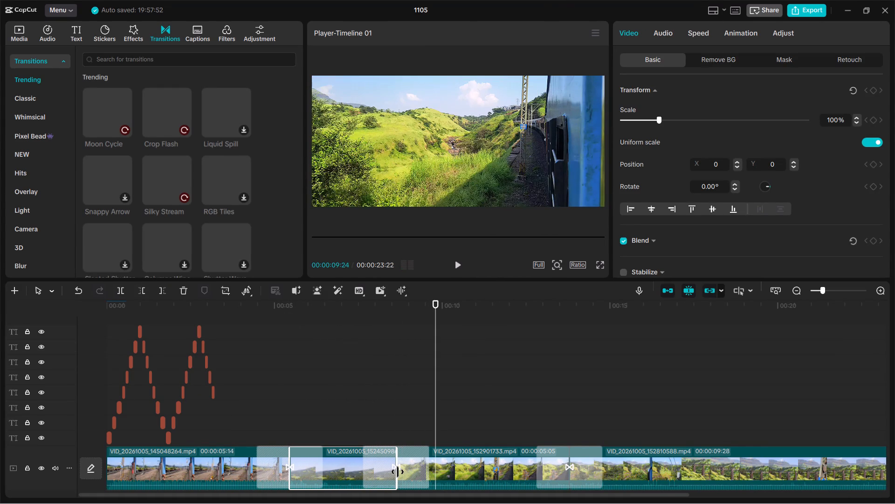
drag(398, 472, 358, 479)
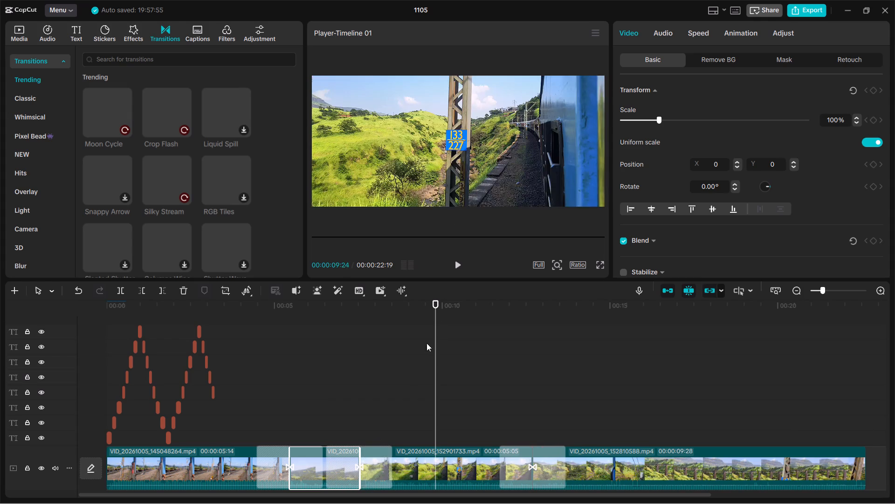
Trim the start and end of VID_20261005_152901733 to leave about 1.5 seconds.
drag(439, 308, 394, 326)
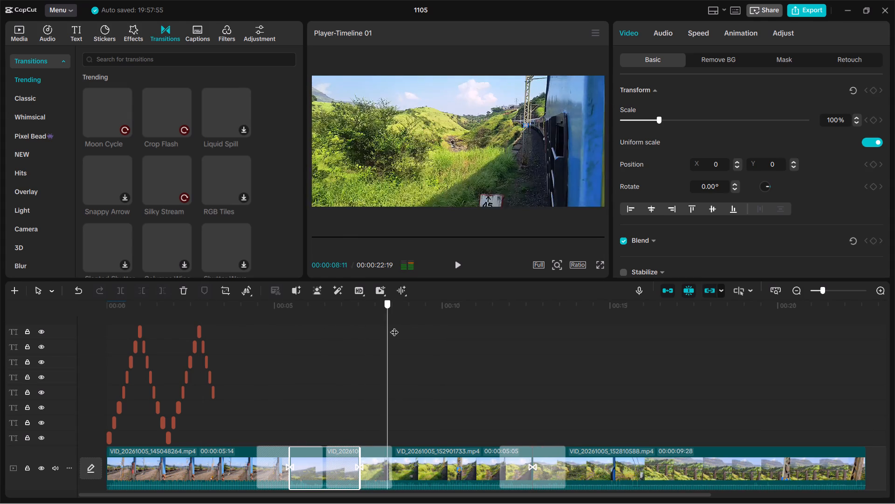
drag(394, 326, 419, 325)
click(394, 470)
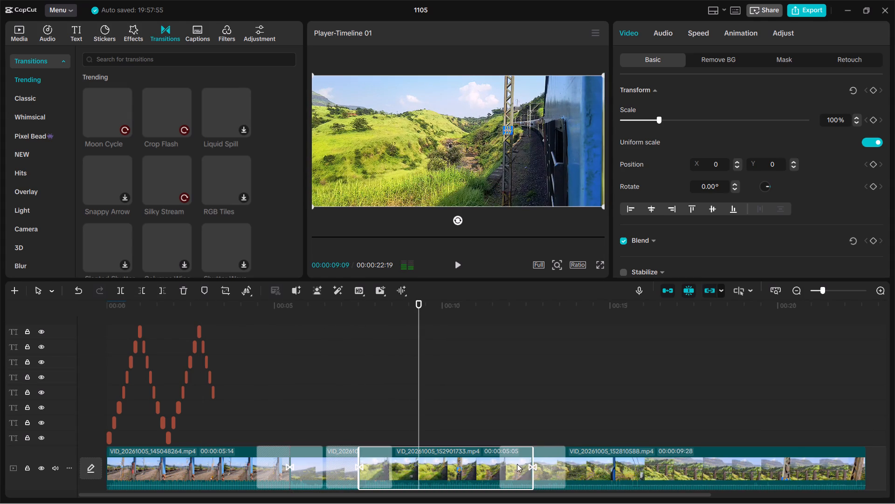
drag(358, 484, 436, 477)
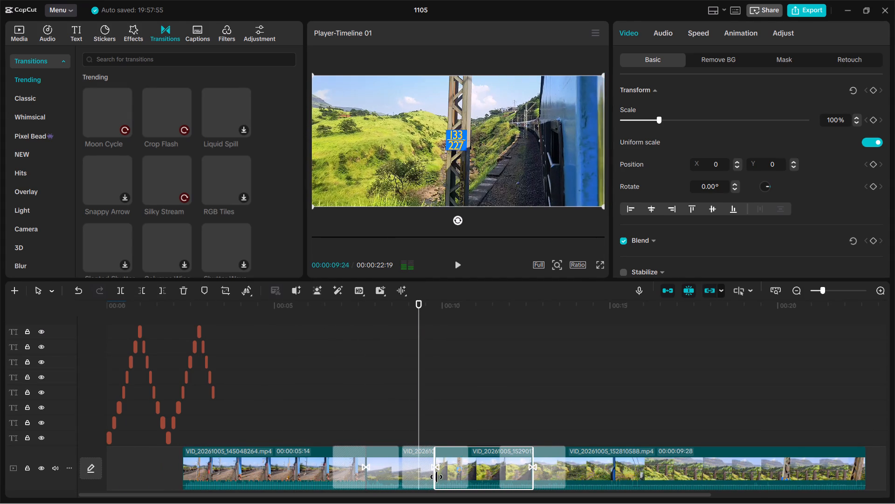
drag(436, 477, 440, 476)
drag(454, 482, 425, 481)
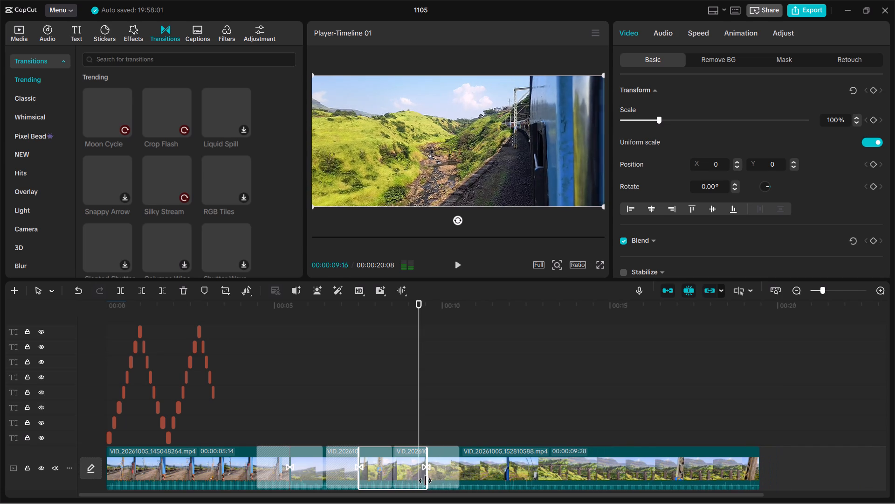
drag(425, 481, 407, 480)
Trim the start and end of the final clip, VID_20261005_152810588, to leave about 3 seconds.
click(631, 467)
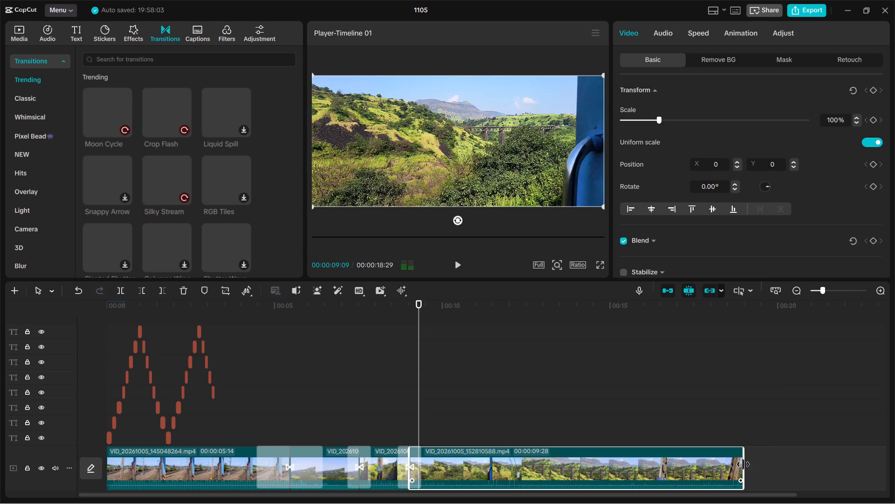
click(412, 480)
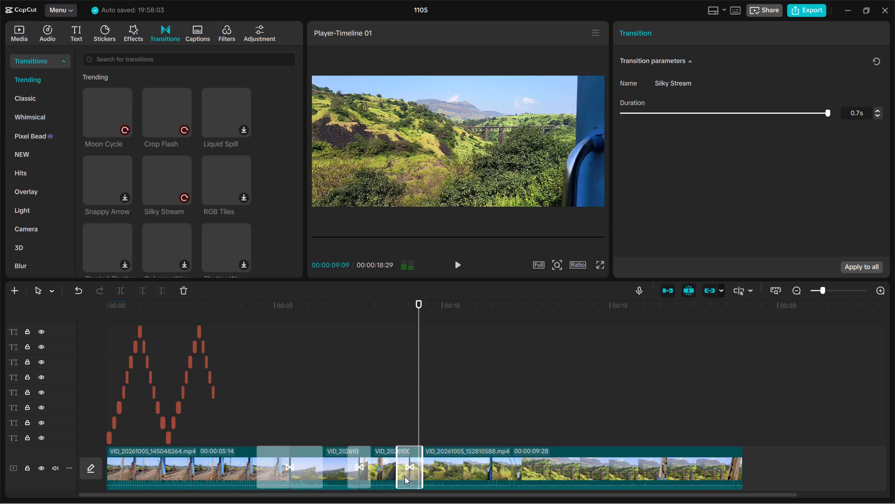
click(412, 481)
click(408, 480)
click(432, 472)
drag(409, 472, 428, 471)
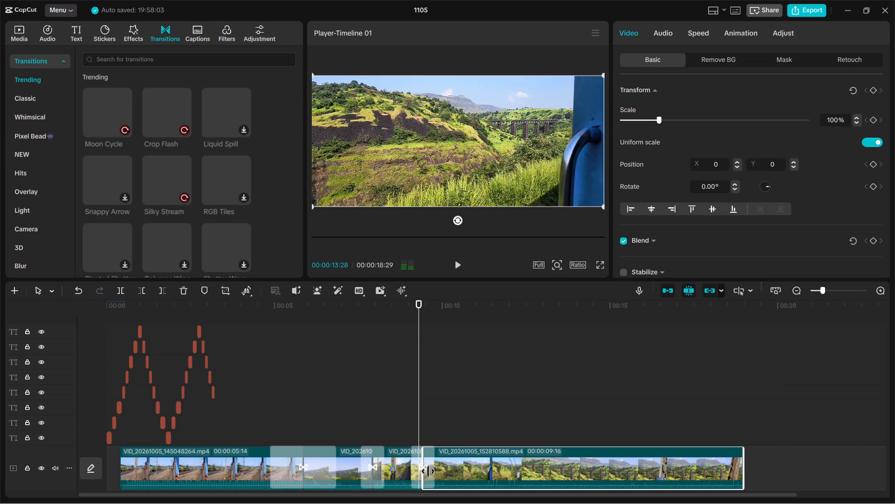
drag(428, 471, 504, 469)
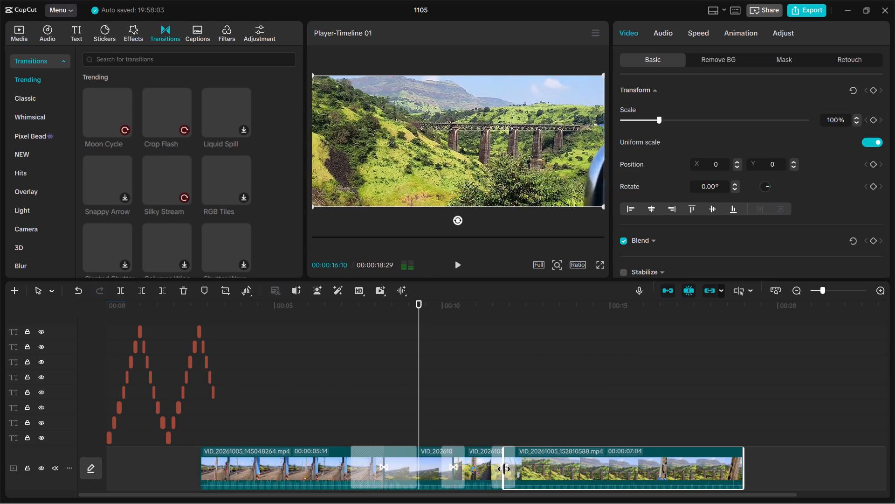
drag(504, 469, 496, 469)
drag(657, 477, 655, 477)
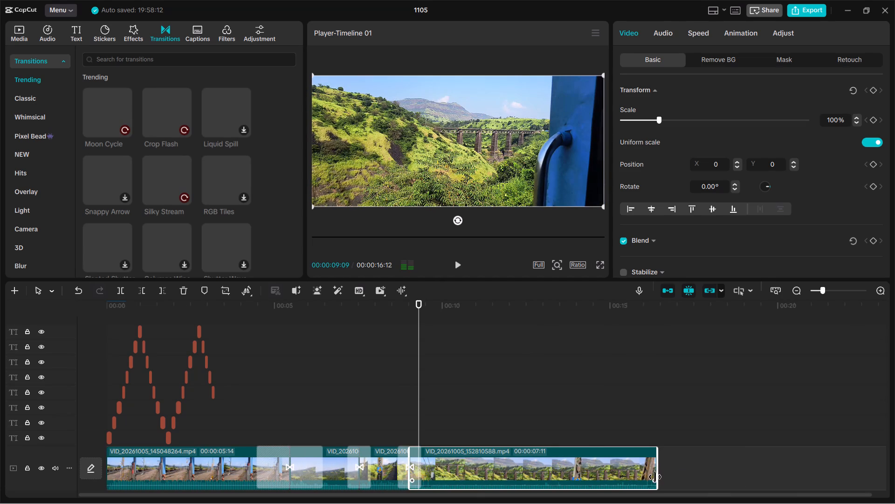
drag(655, 477, 512, 490)
click(614, 427)
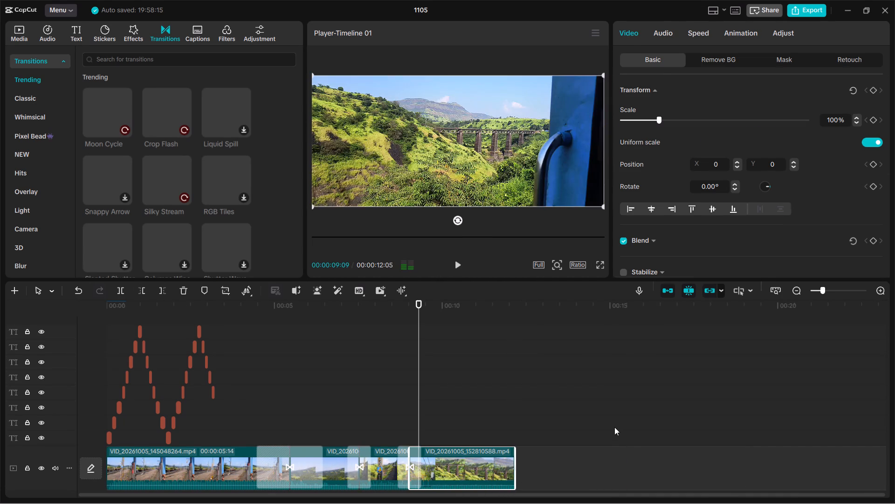
Play the shortened timeline from the beginning to review the text sequence, trimmed clips and transitions.
drag(517, 321, 0, 344)
click(461, 260)
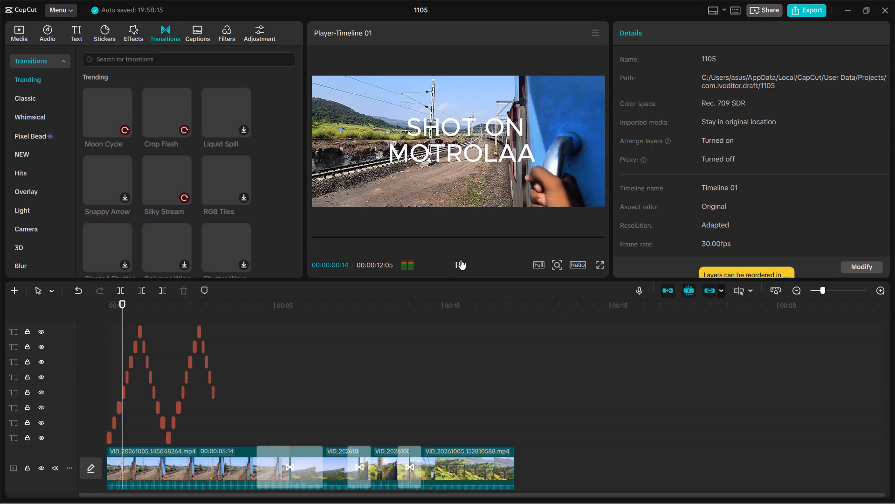